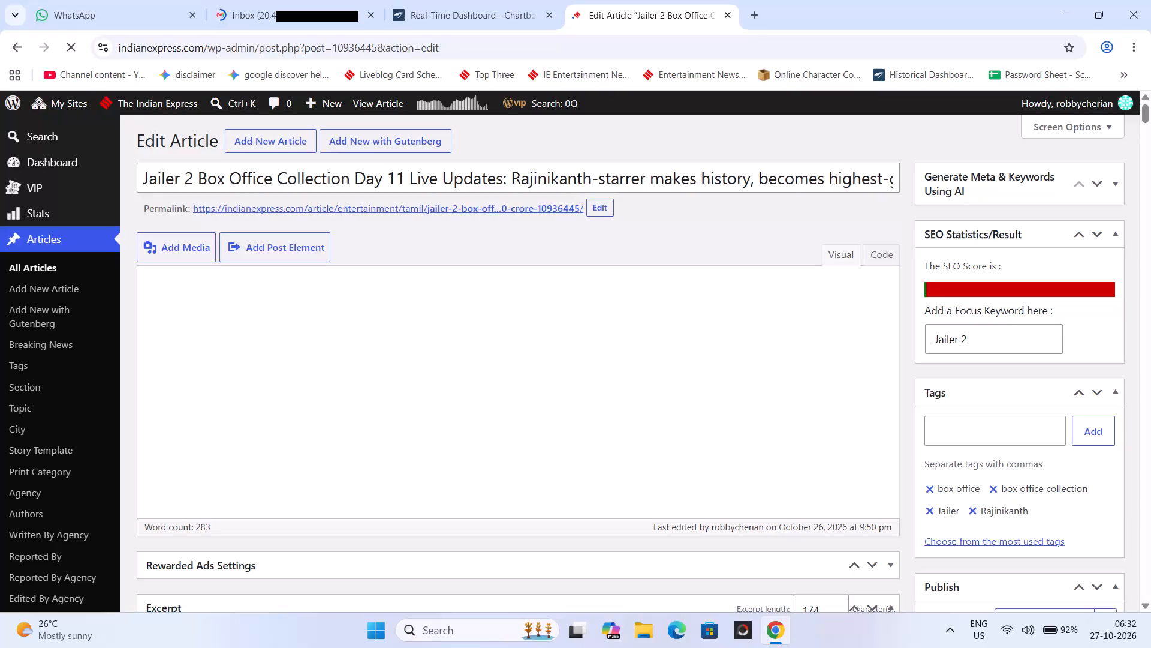
# Replace "Live Updates" with "Highlights" in the Jailer 2 box office article's headline.
pyautogui.moveTo(409, 190); pyautogui.dragTo(409, 191)
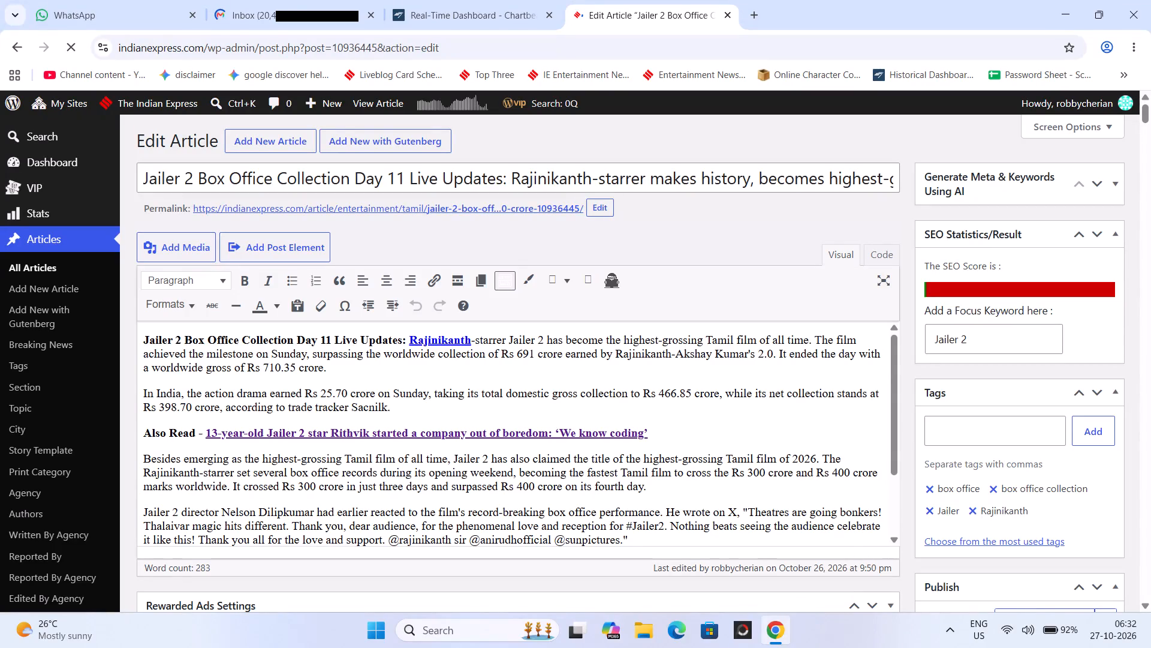
pyautogui.moveTo(409, 191); pyautogui.dragTo(501, 184)
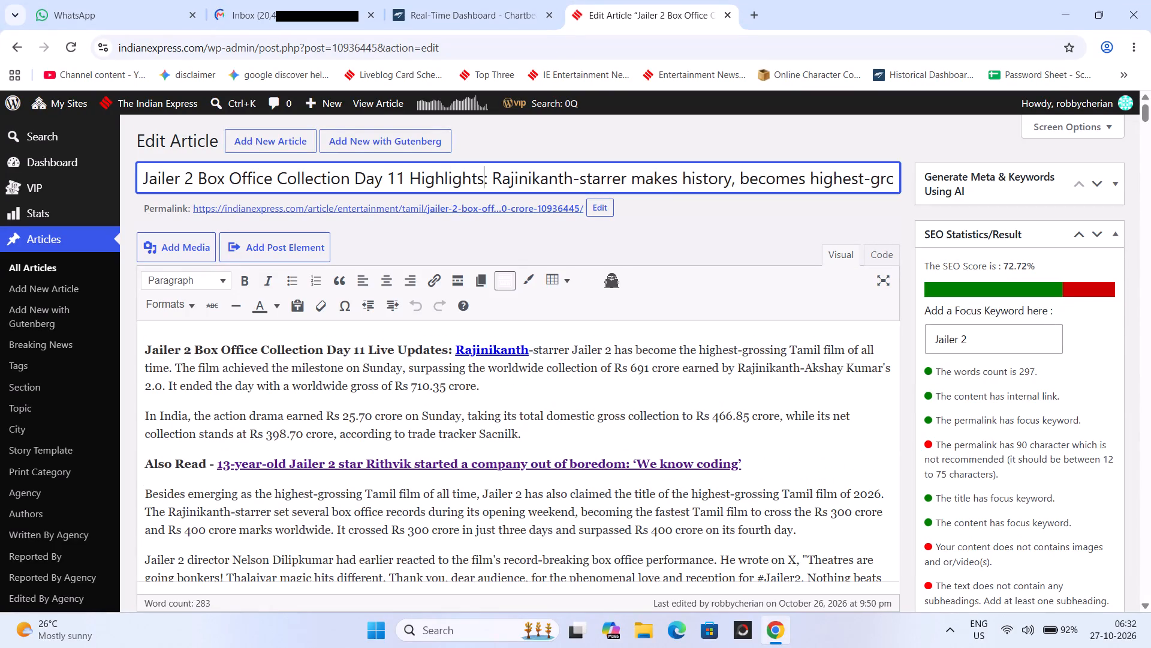
# Delete the bold lead-in "Jailer 2 Box Office Collection Day 11 Live Updates:" from the first body paragraph.
pyautogui.moveTo(456, 344); pyautogui.dragTo(149, 340)
pyautogui.press('BackSpace')
pyautogui.press('BackSpace')
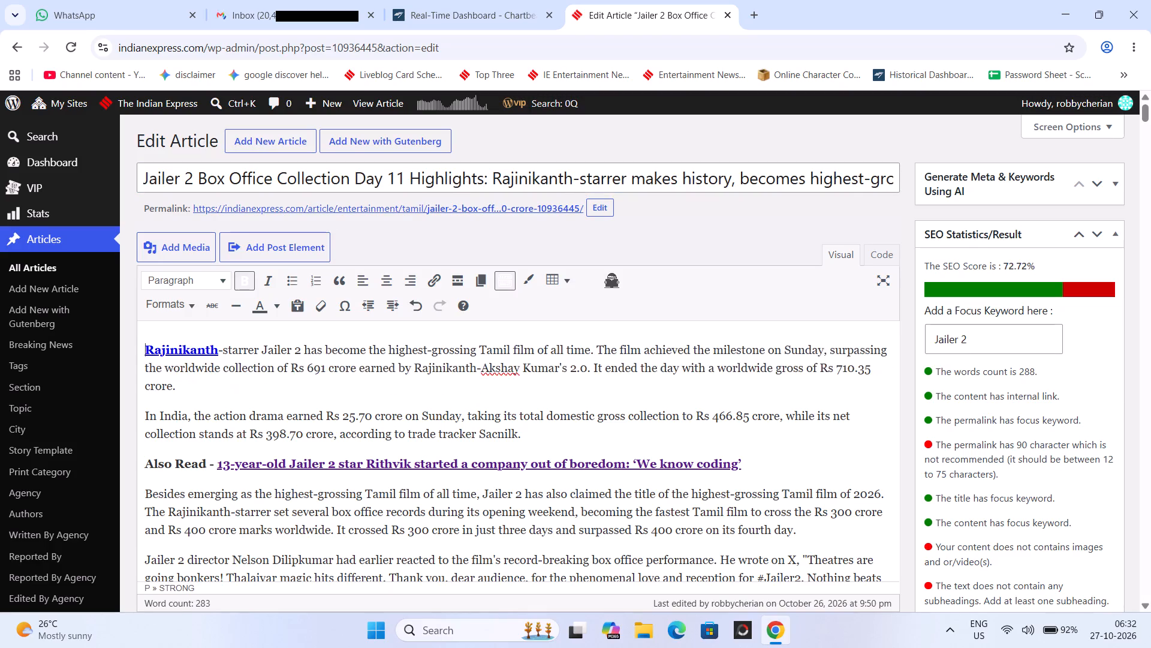
# Delete the lead-in "Jailer 2 Movie Worldwide Box Office Collection Day 11 Report Live Updates:" from the excerpt.
pyautogui.scroll(-10, 149, 340)
pyautogui.scroll(2, 155, 343)
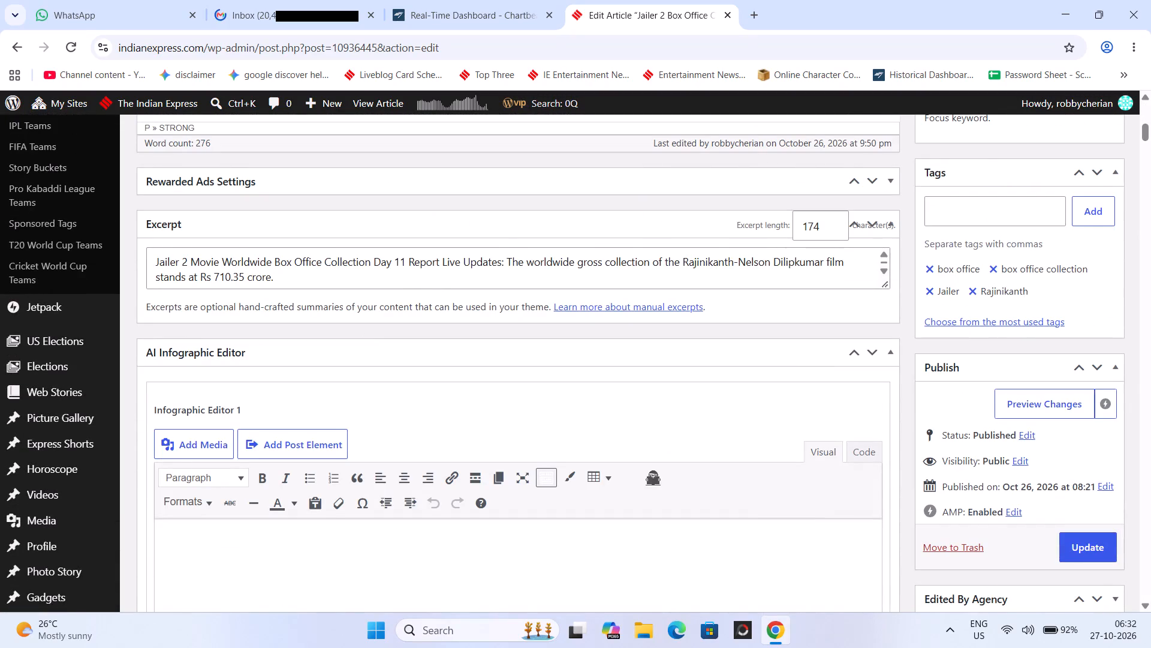
pyautogui.moveTo(509, 256); pyautogui.dragTo(166, 256)
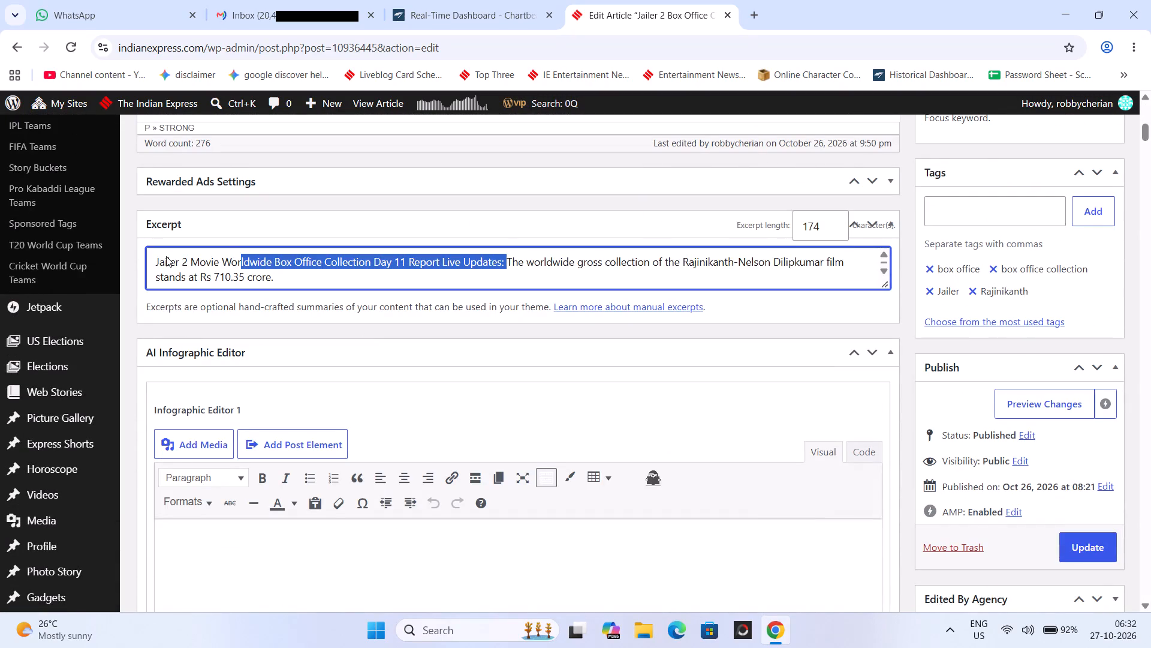
pyautogui.moveTo(166, 256); pyautogui.dragTo(137, 256)
pyautogui.press('BackSpace')
# Archive the liveblog on this article.
pyautogui.moveTo(1149, 130); pyautogui.dragTo(1149, 137)
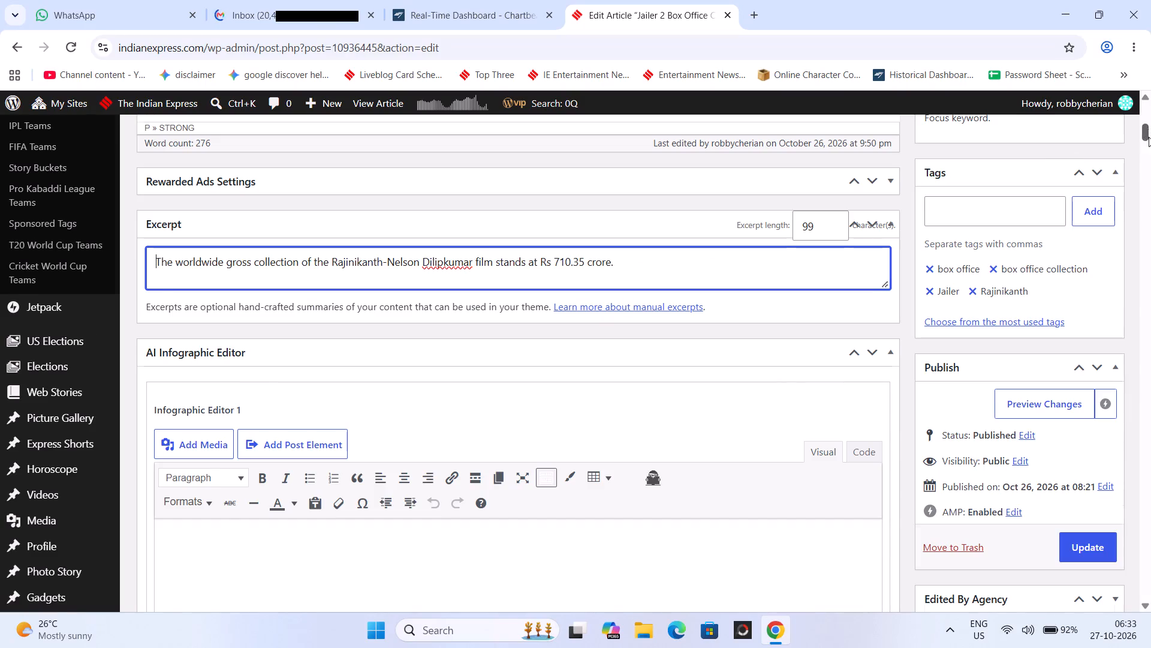
pyautogui.moveTo(1149, 137); pyautogui.dragTo(1150, 255)
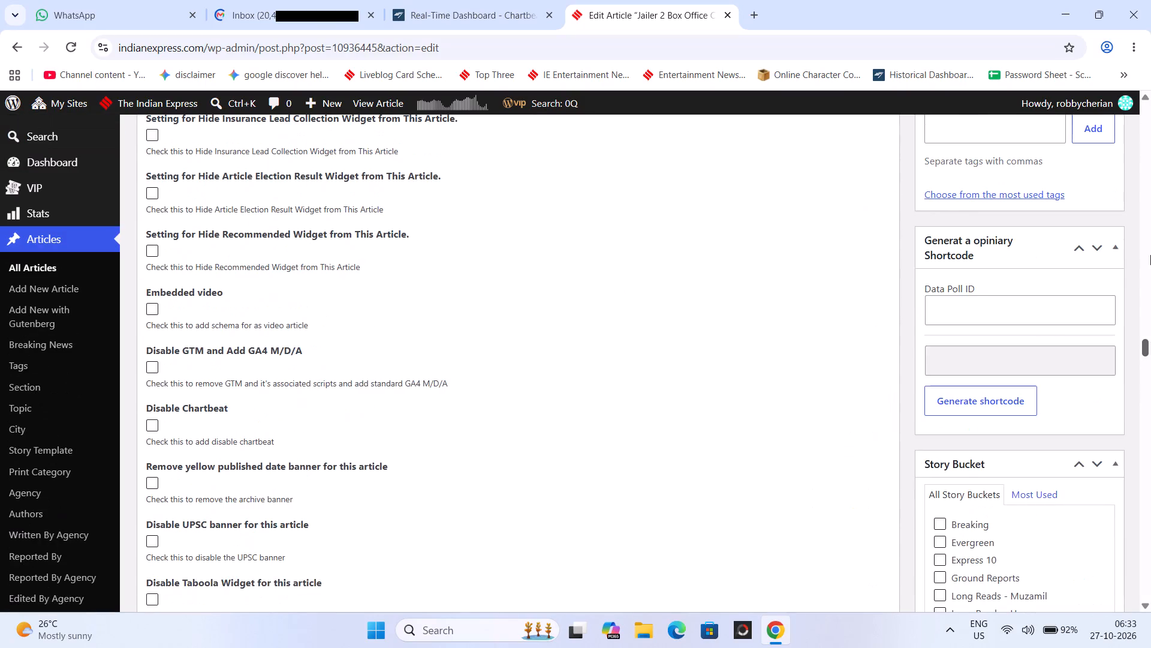
pyautogui.moveTo(1150, 255); pyautogui.dragTo(1150, 181)
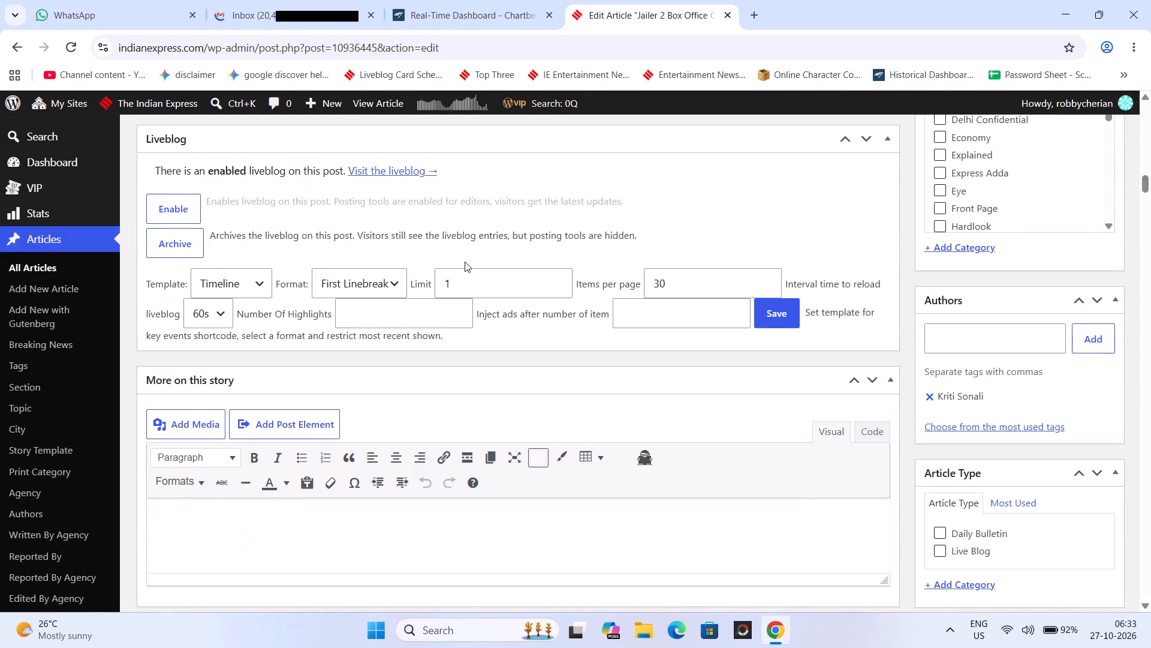
pyautogui.click(176, 239)
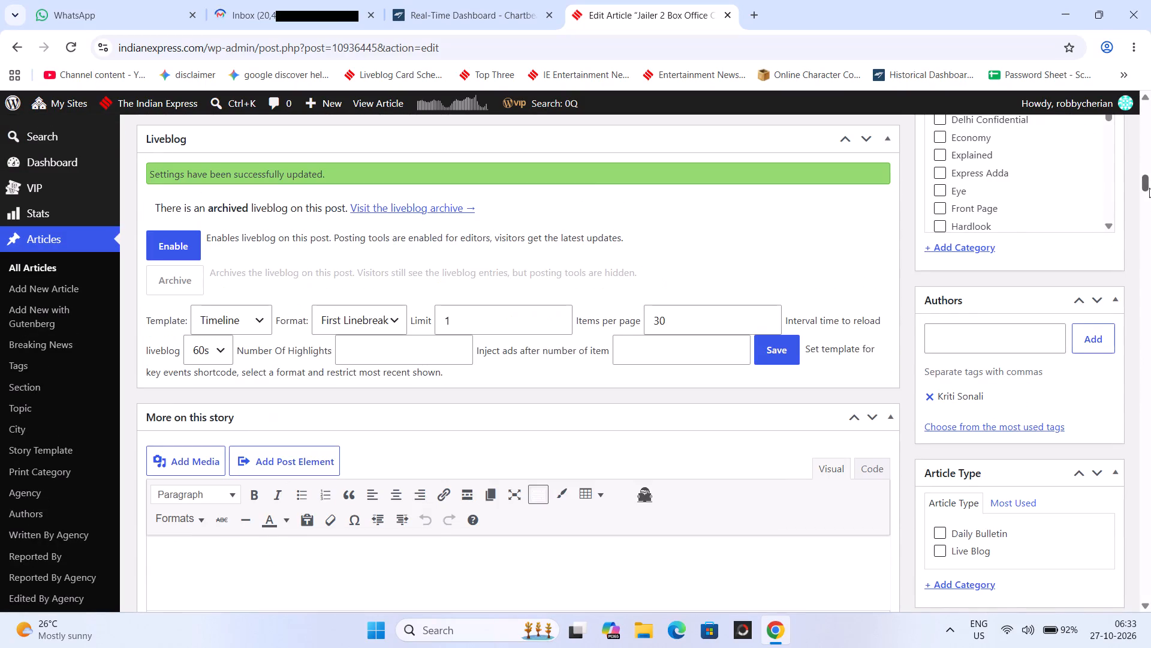
# Turn off the "Enable Live Now For New Liveblog" option for the article.
pyautogui.moveTo(1149, 188); pyautogui.dragTo(1150, 647)
pyautogui.scroll(5, 252, 340)
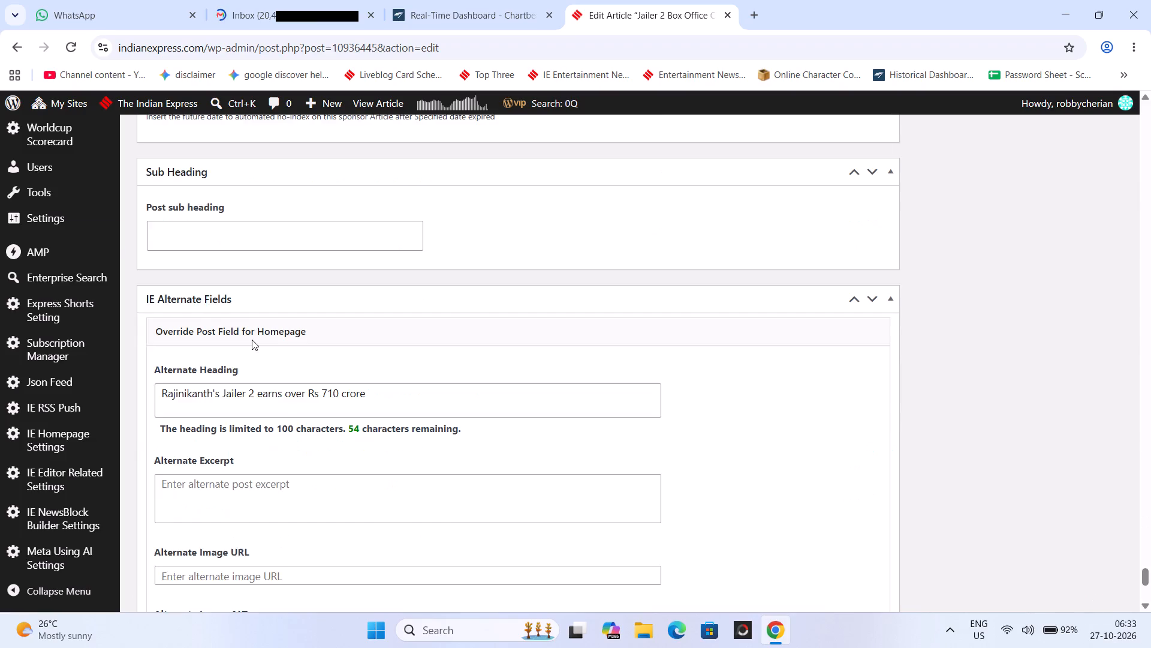
pyautogui.scroll(11, 252, 340)
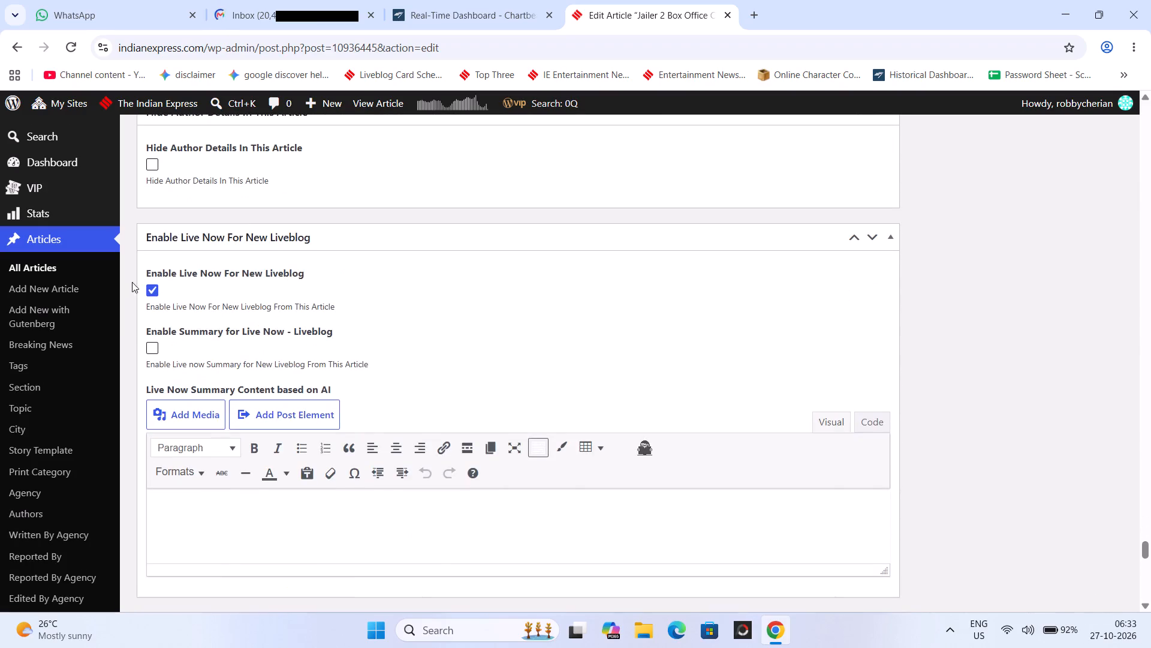
pyautogui.click(159, 289)
# Open the article's 1600x900 featured image for editing in the media library.
pyautogui.click(1150, 253)
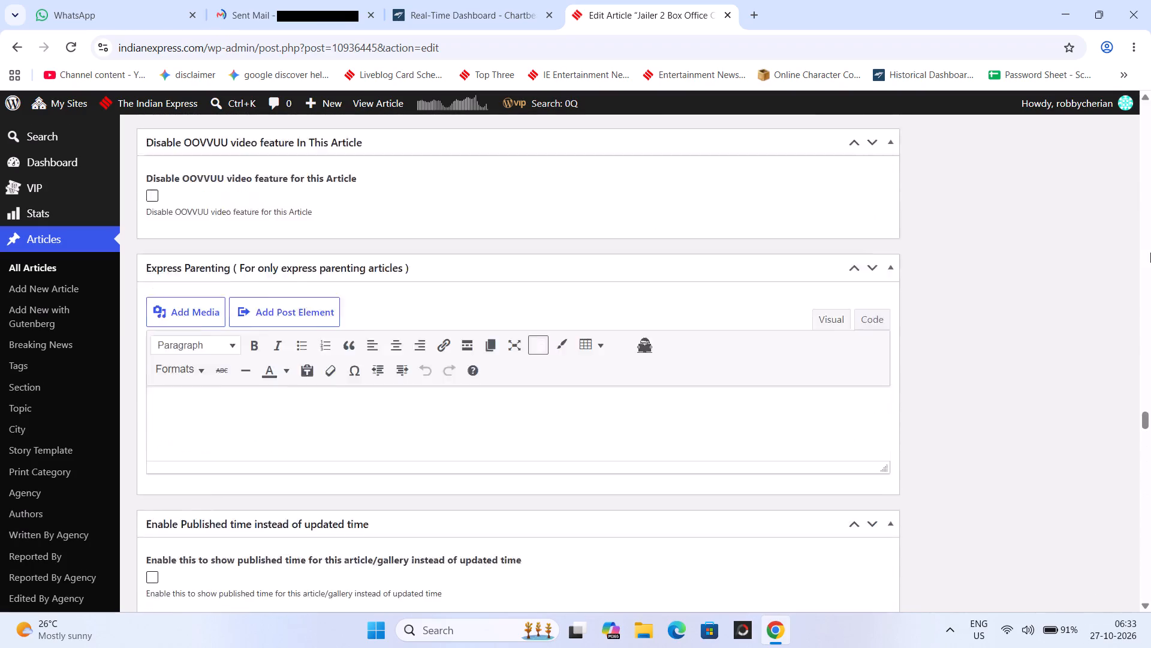
pyautogui.tripleClick(1150, 253)
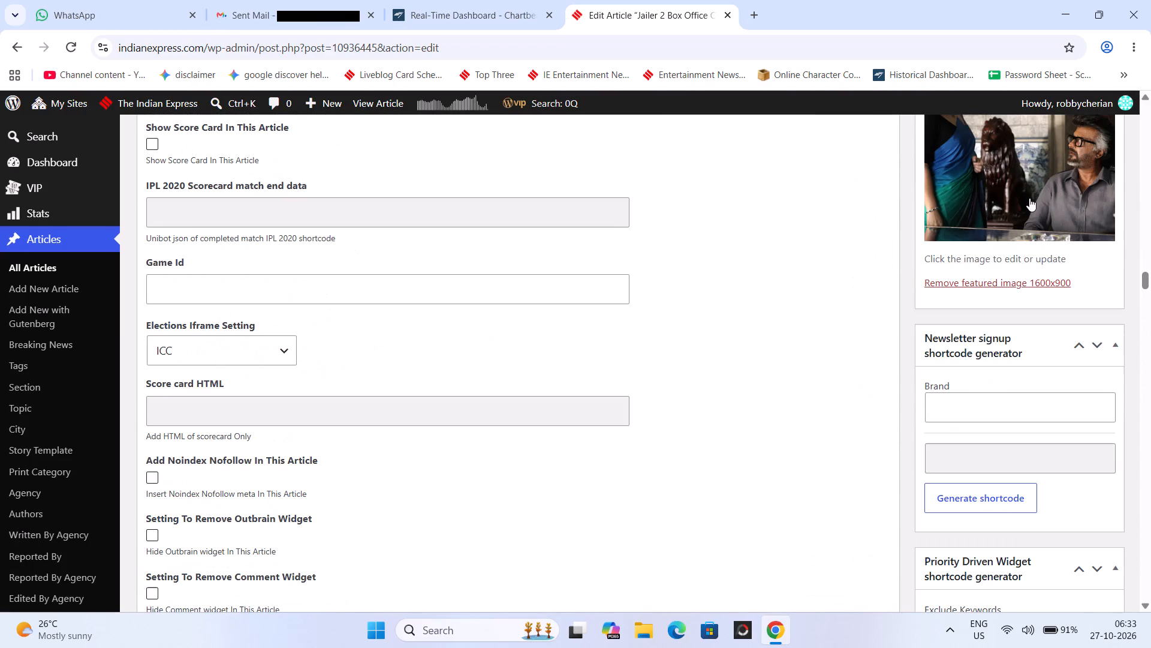
pyautogui.click(1030, 199)
# Switch to the Chartbeat real-time dashboard, return to the entertainment section and examine the traffic across its ranked articles.
pyautogui.click(471, 0)
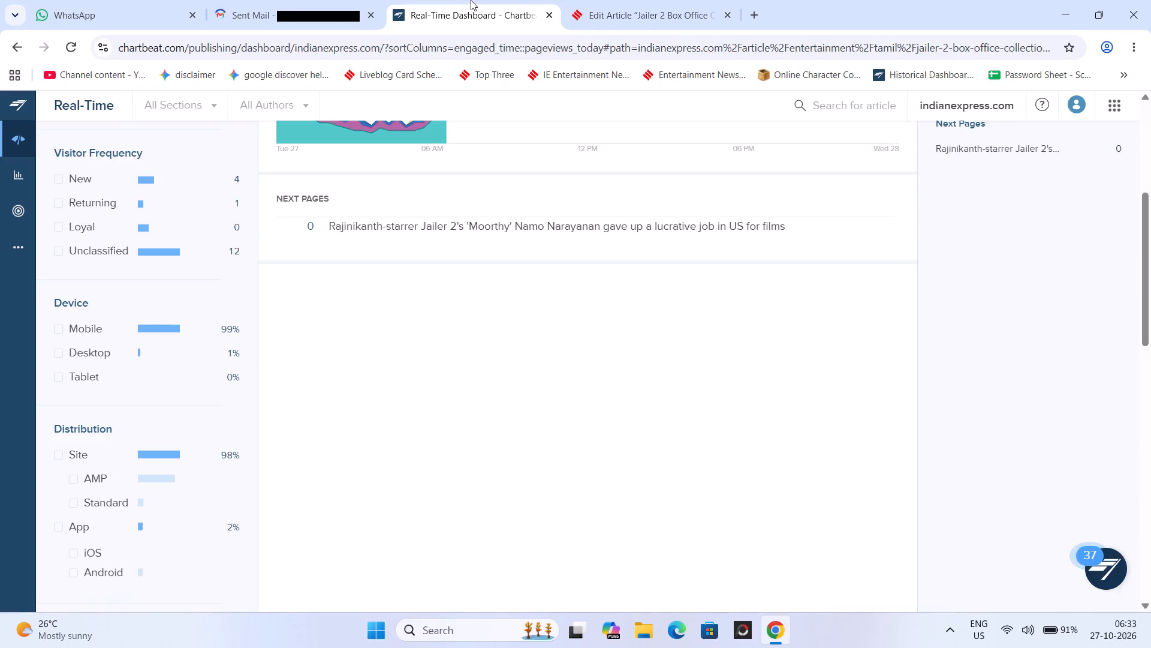
pyautogui.click(703, 0)
pyautogui.click(543, 0)
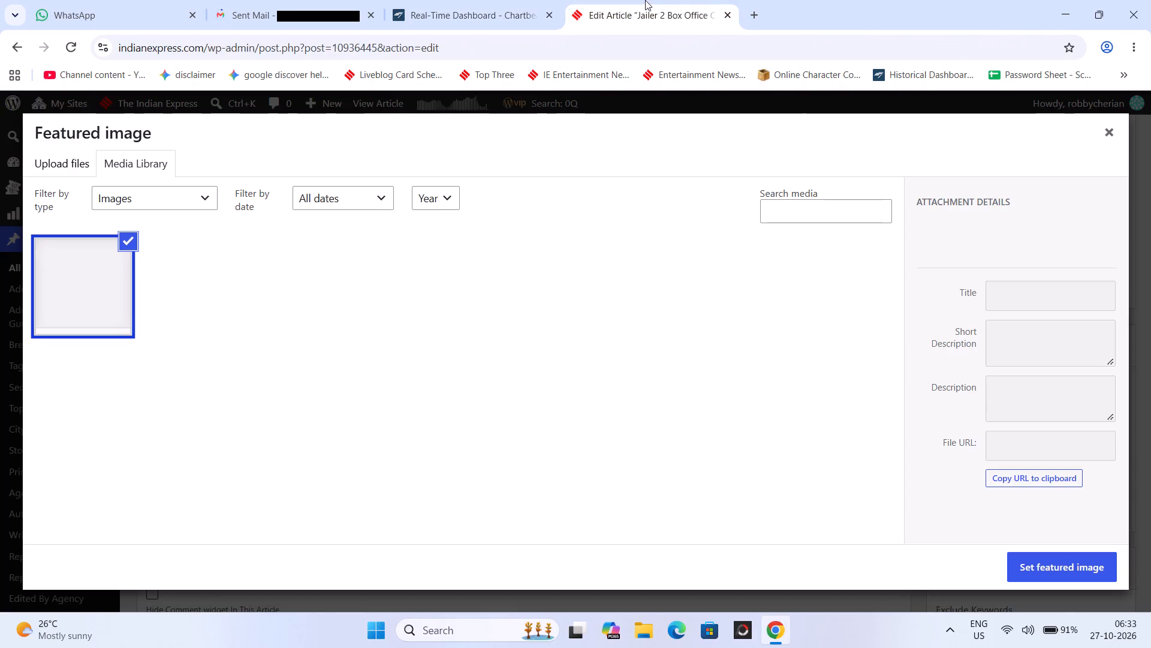
pyautogui.click(0, 43)
pyautogui.click(678, 0)
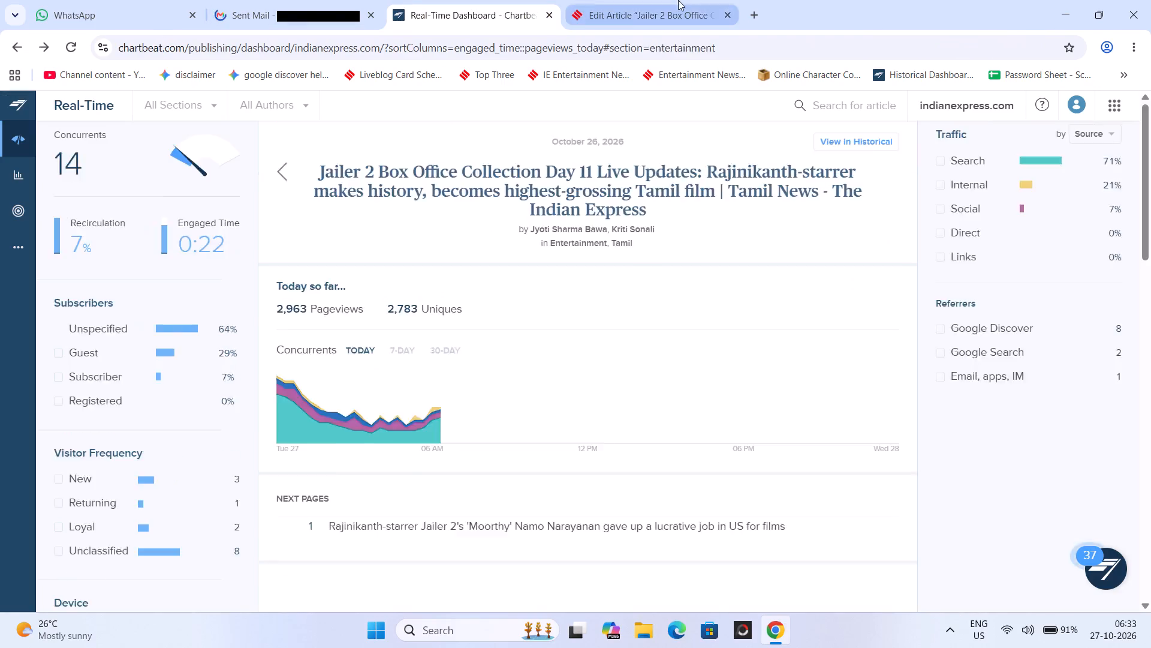
pyautogui.click(452, 0)
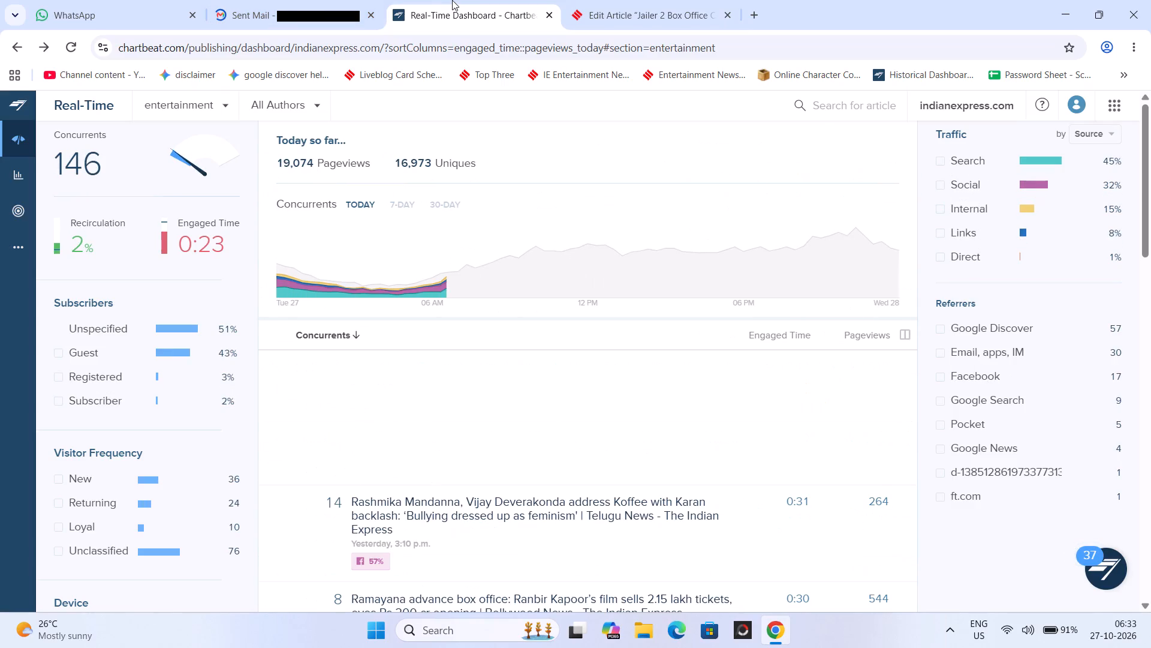
pyautogui.scroll(-4, 584, 356)
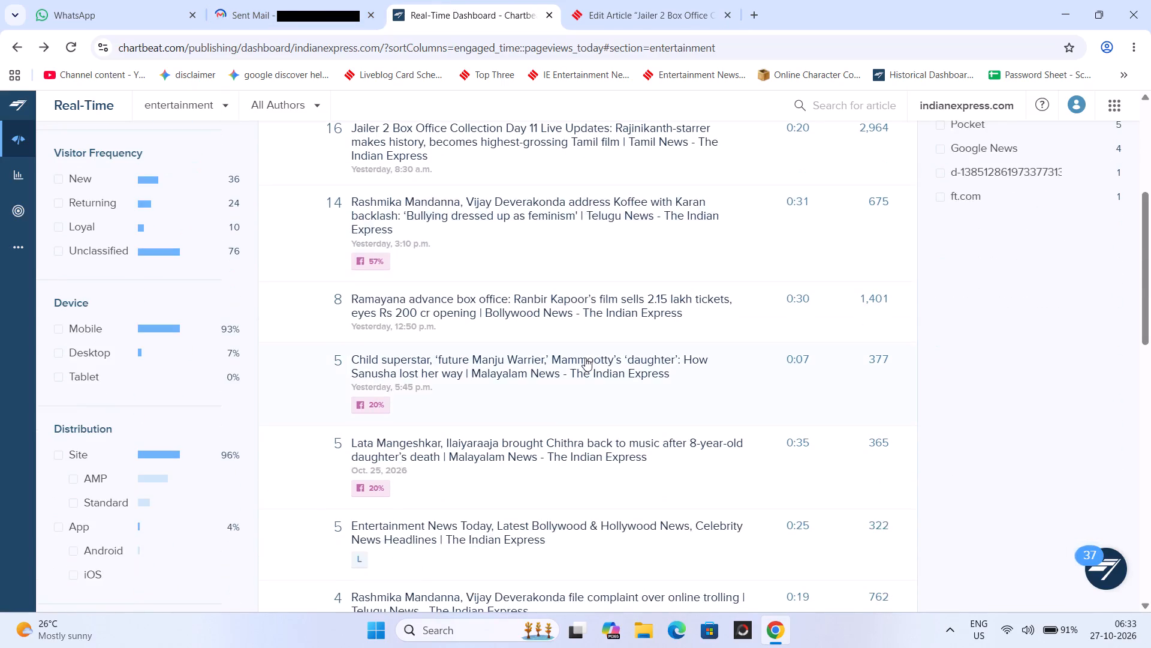
pyautogui.scroll(-6, 585, 358)
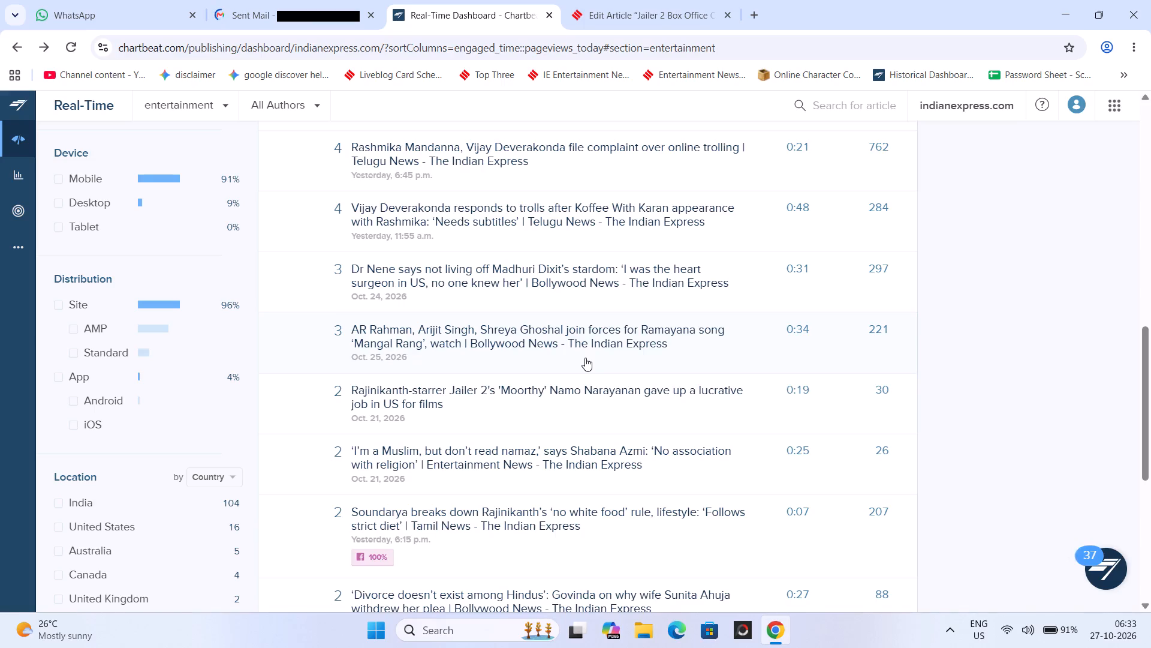
pyautogui.scroll(-2, 585, 358)
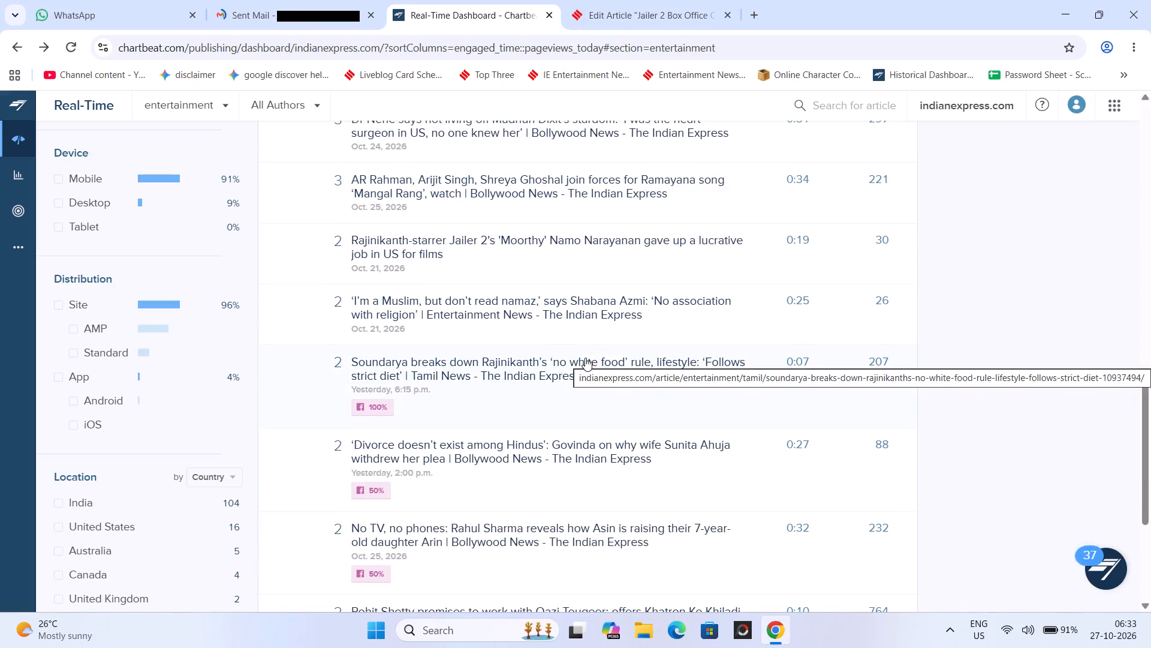
pyautogui.scroll(-5, 585, 358)
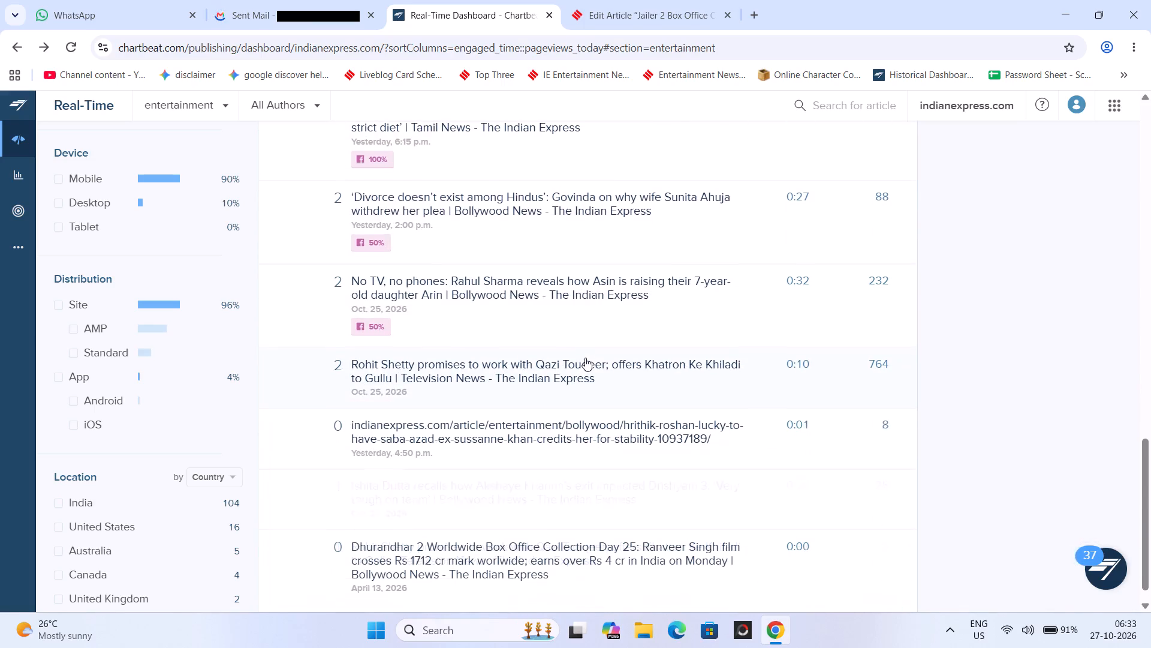
pyautogui.scroll(-3, 585, 358)
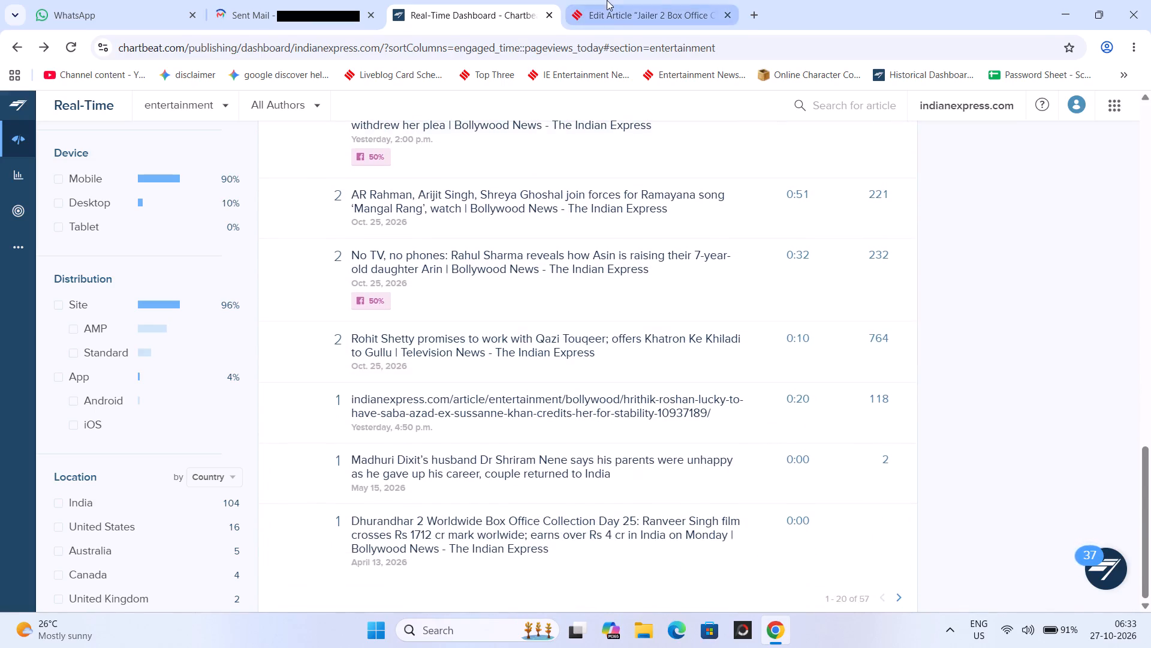
# Switch back to the article's featured image details and open the image caption for editing.
pyautogui.click(607, 0)
pyautogui.scroll(-2, 976, 413)
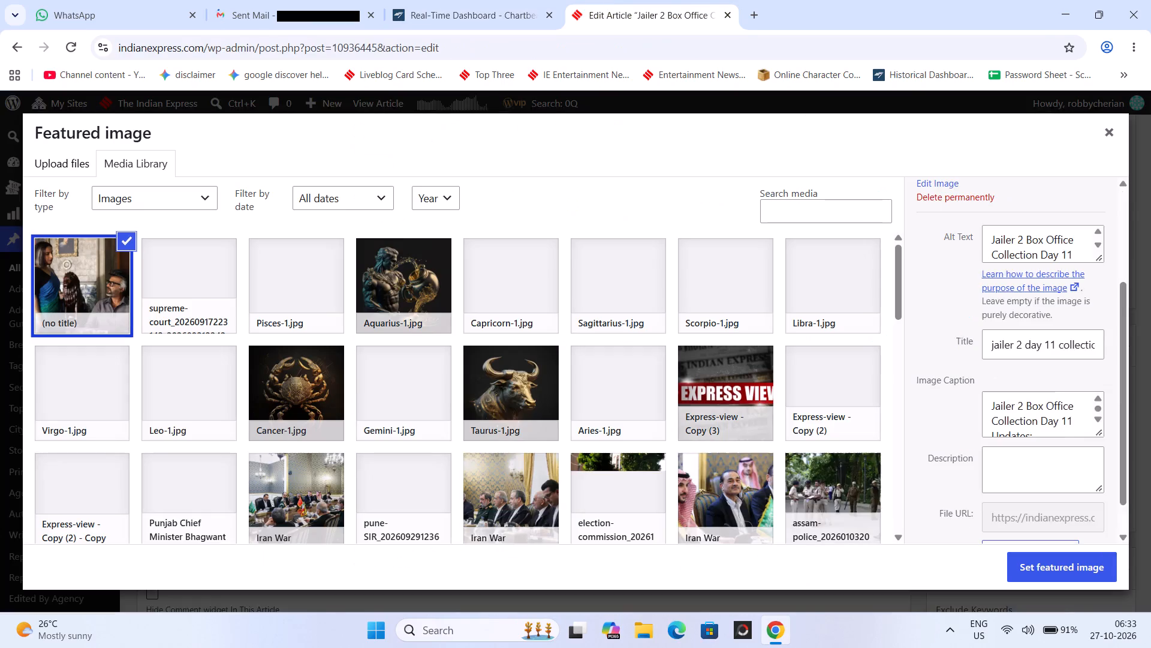
pyautogui.click(1032, 425)
pyautogui.scroll(-1, 1032, 425)
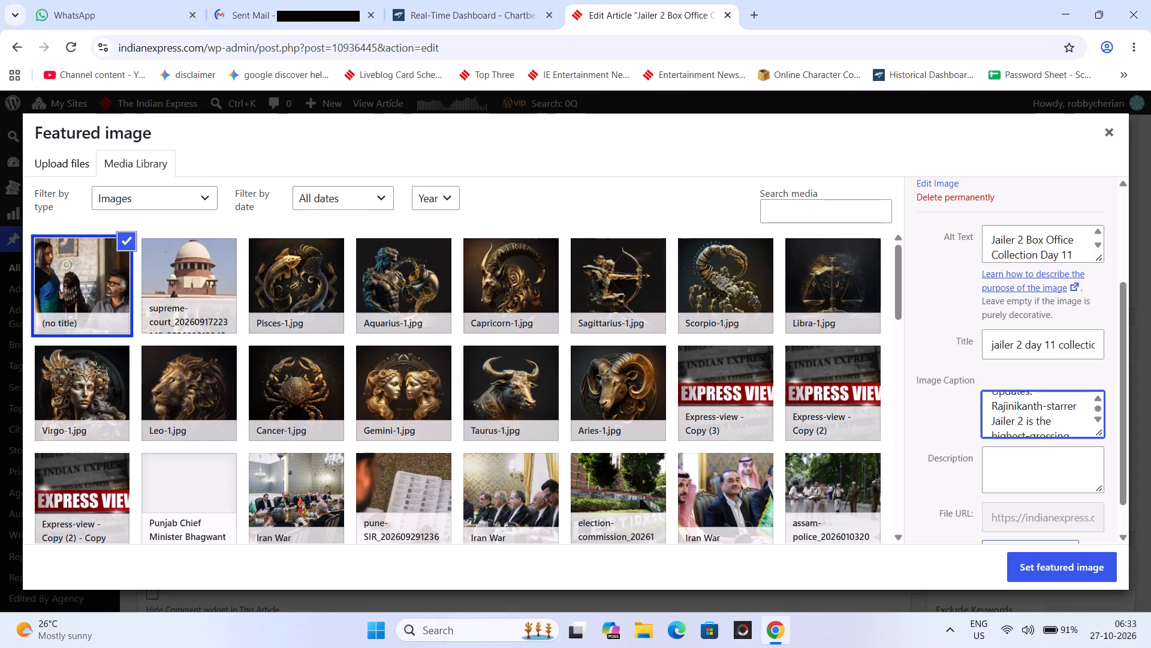
# Delete the opening "Jailer 2 Box Office Collection Day 11 Updates:" from the image caption and set the image as featured image.
pyautogui.click(1036, 398)
pyautogui.moveTo(1035, 393); pyautogui.dragTo(908, 370)
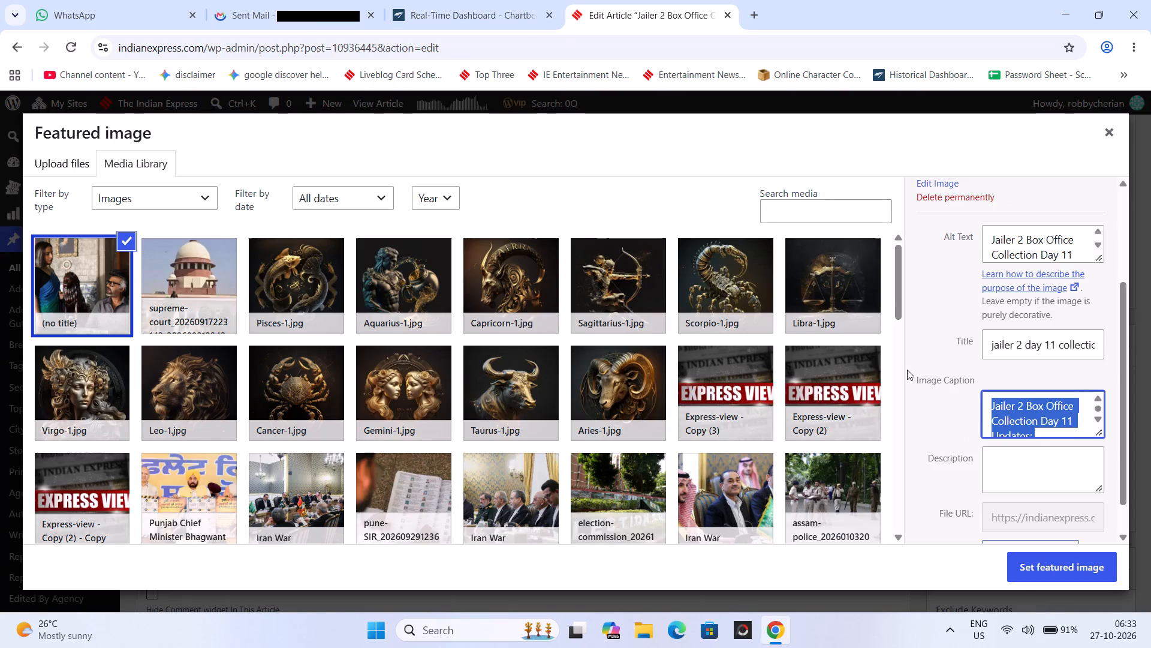
pyautogui.press('BackSpace')
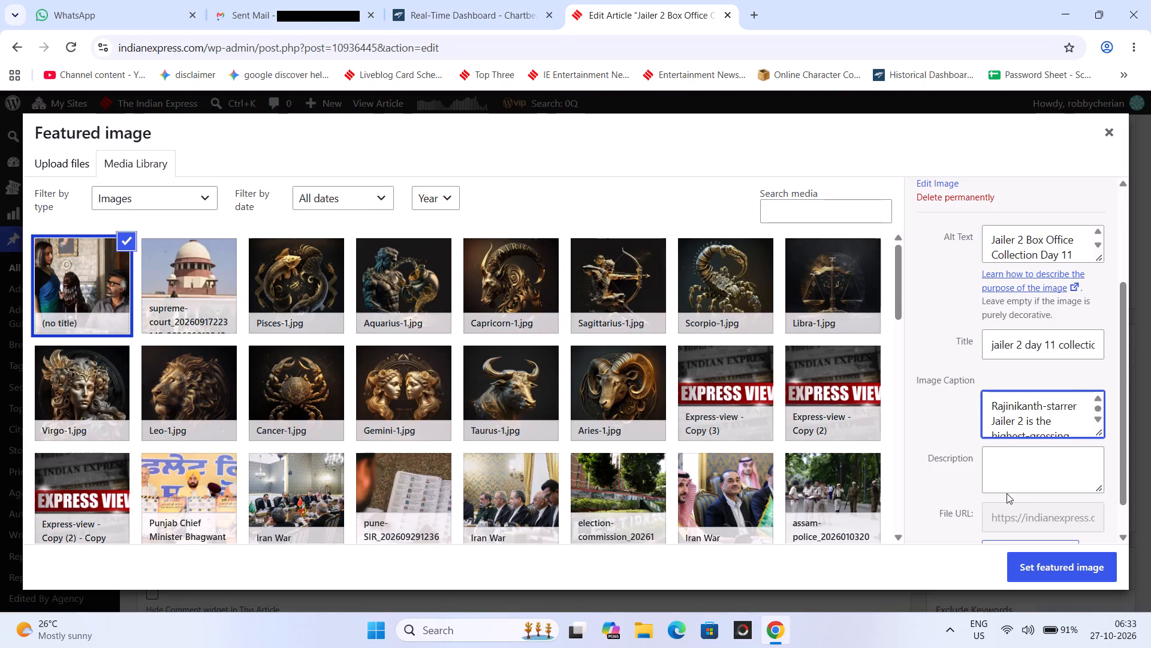
pyautogui.click(1081, 571)
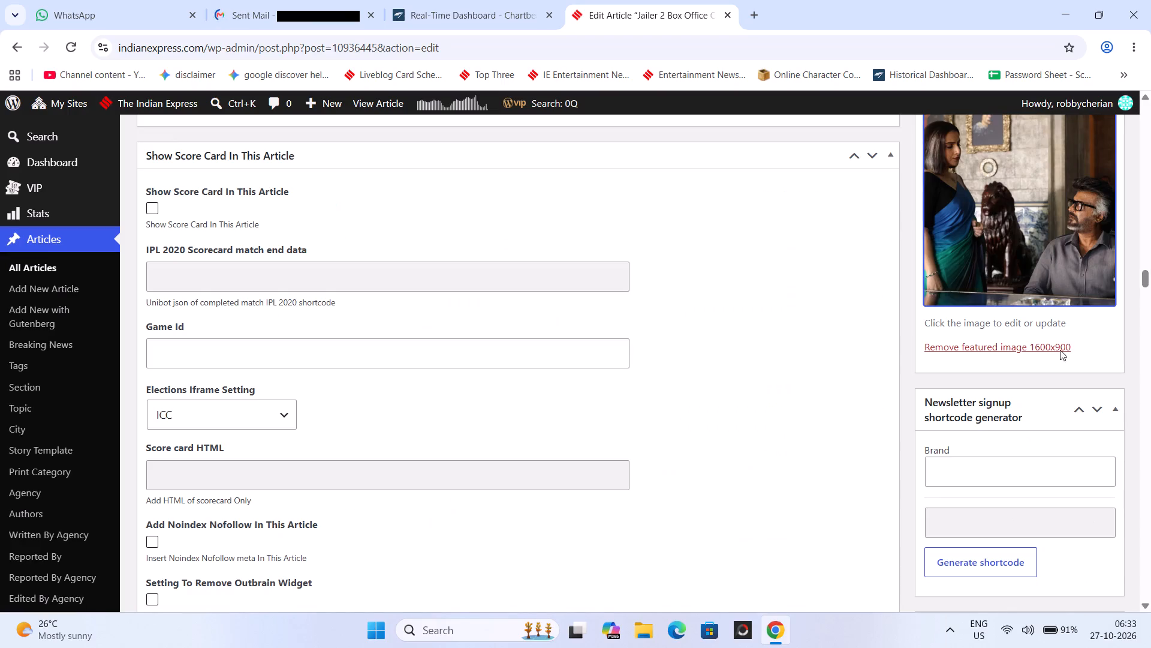
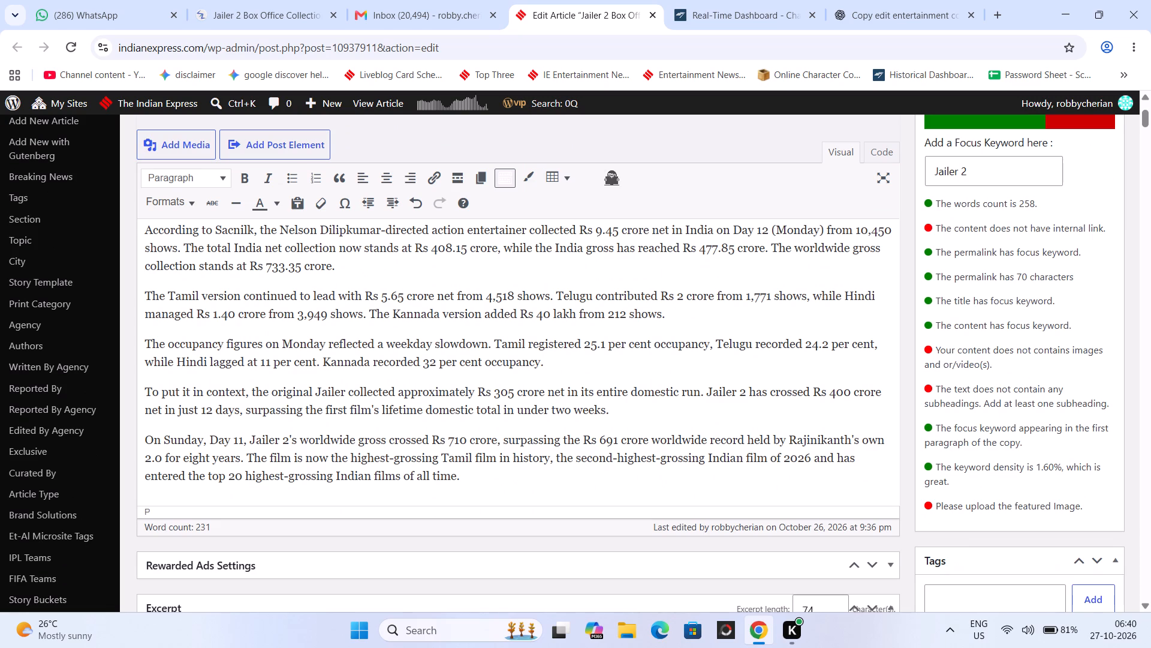
pyautogui.scroll(2, 381, 387)
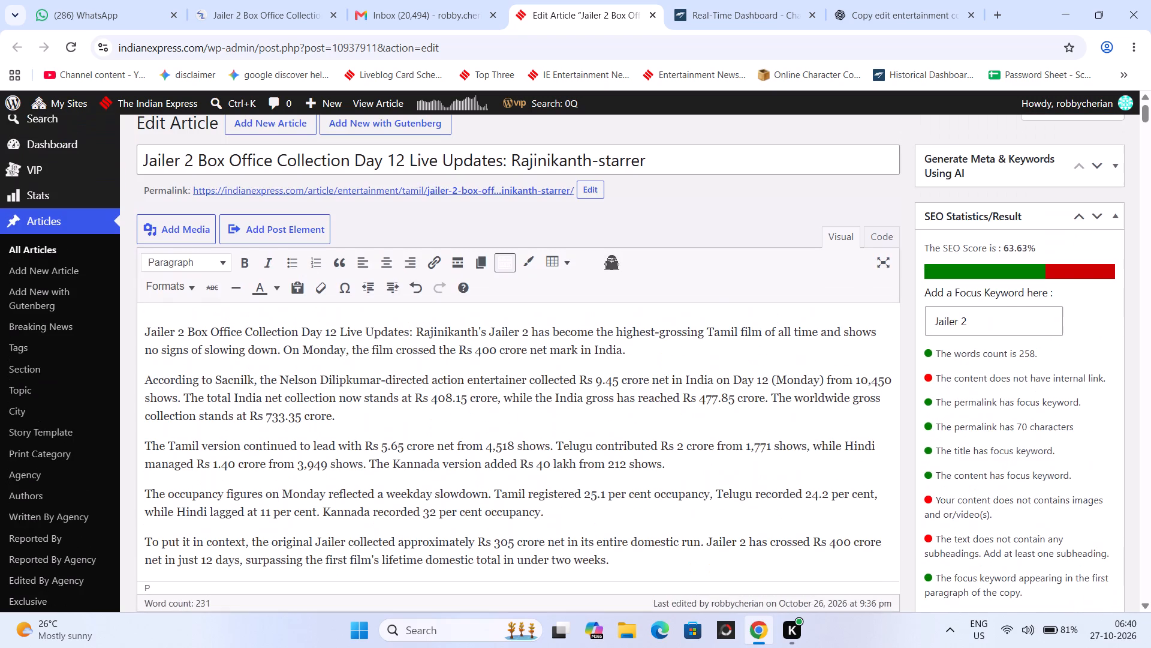
pyautogui.scroll(-3, 379, 389)
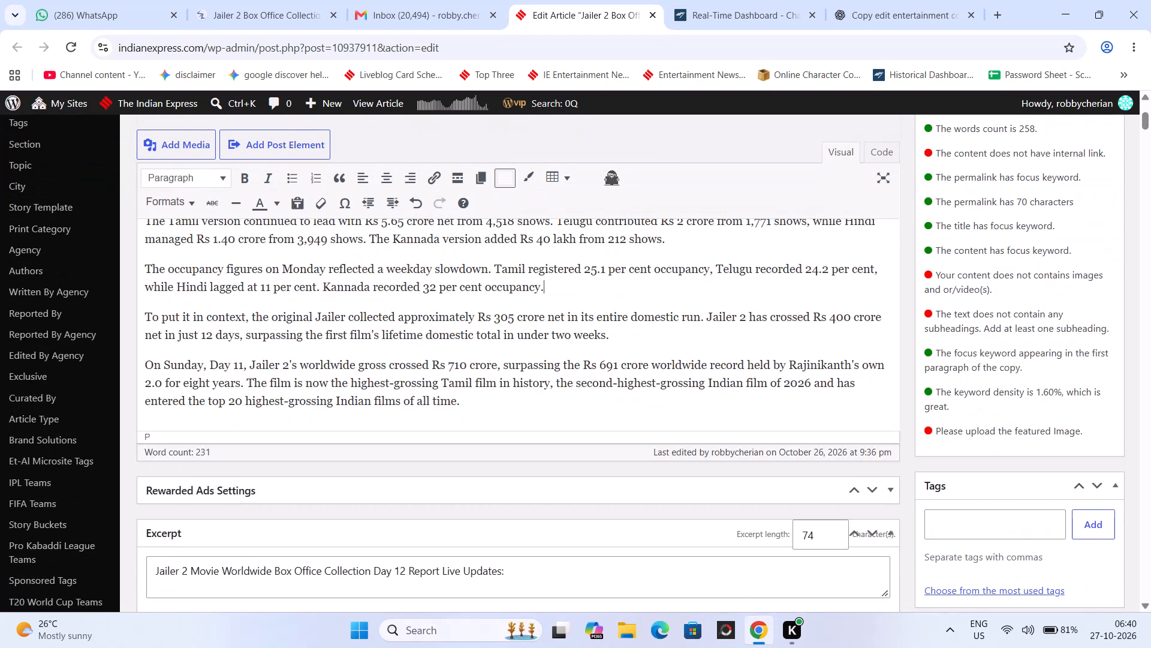
pyautogui.scroll(4, 378, 390)
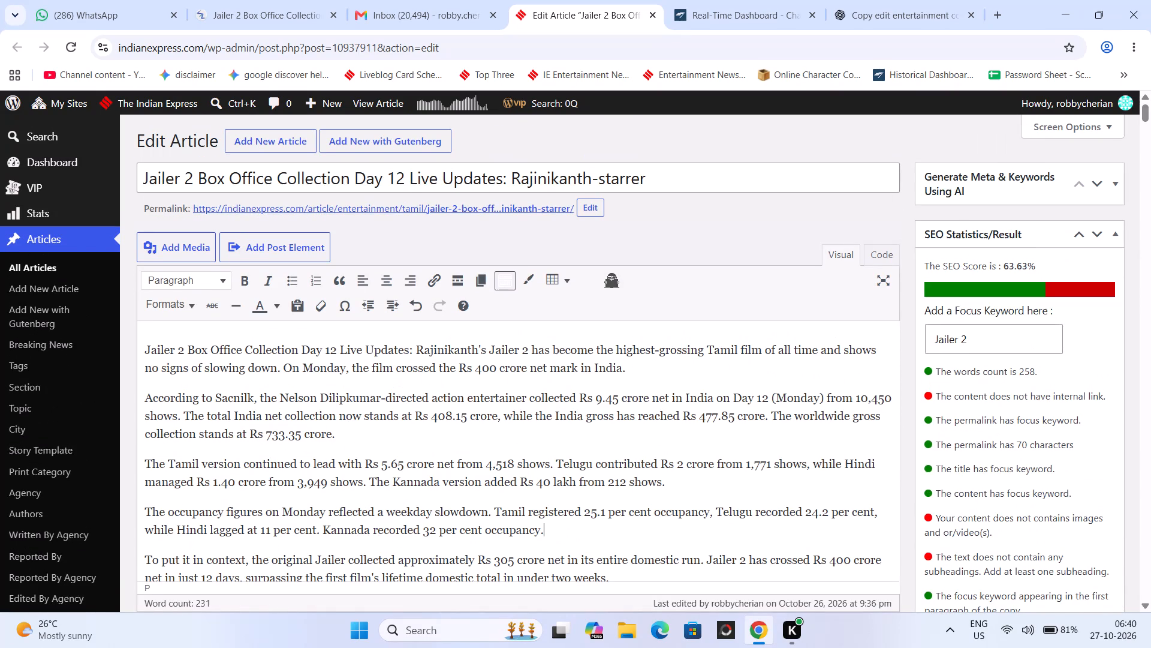
pyautogui.scroll(-2, 378, 390)
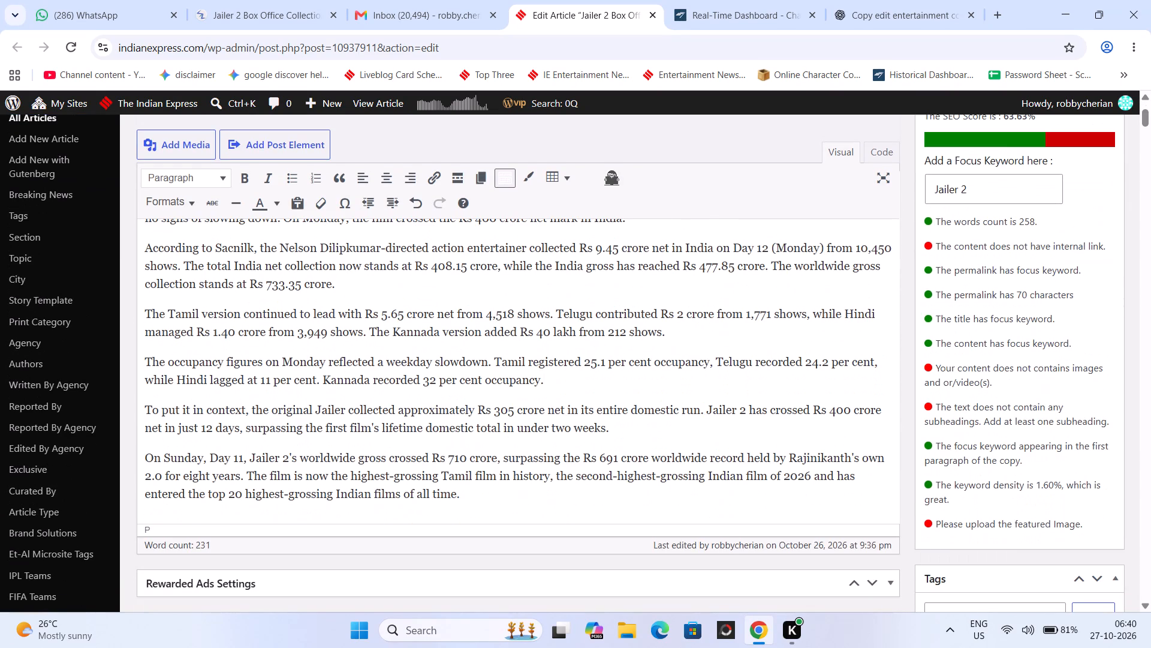
pyautogui.scroll(1, 262, 411)
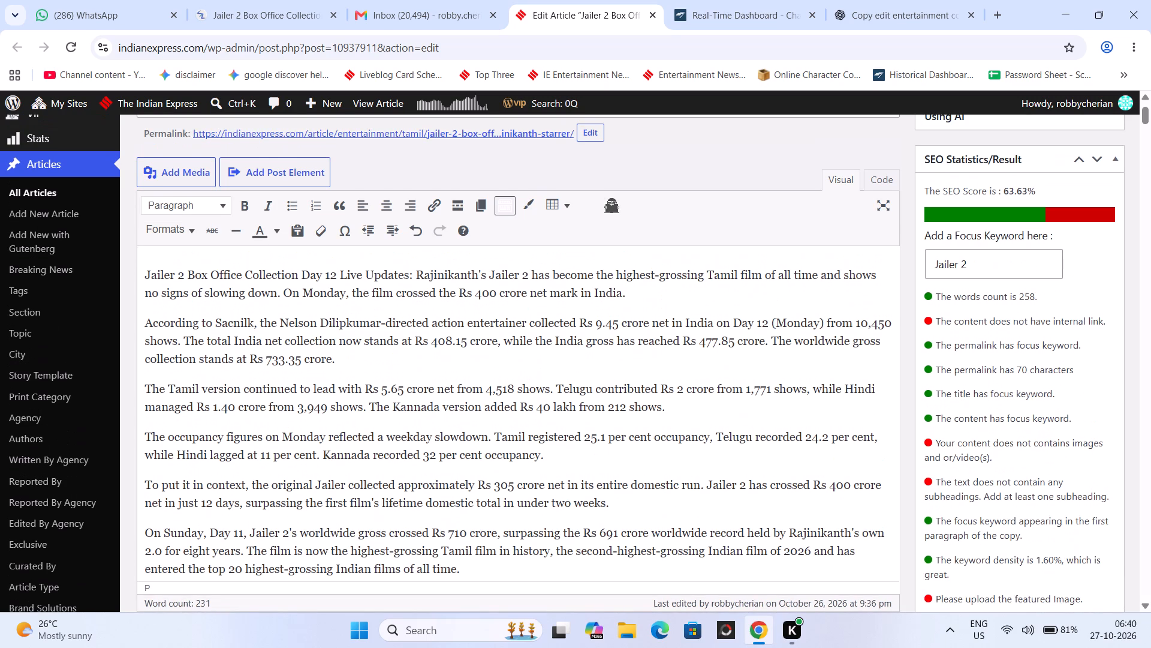
pyautogui.moveTo(251, 491); pyautogui.dragTo(484, 497)
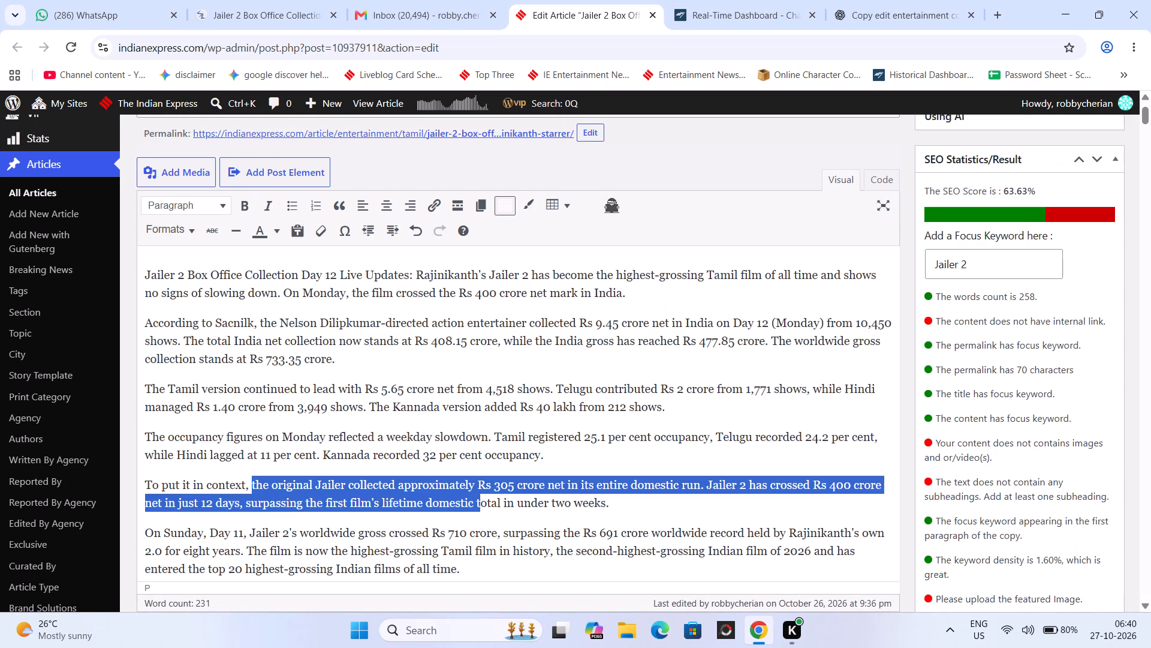
pyautogui.moveTo(484, 497); pyautogui.dragTo(648, 500)
pyautogui.tripleClick(648, 500)
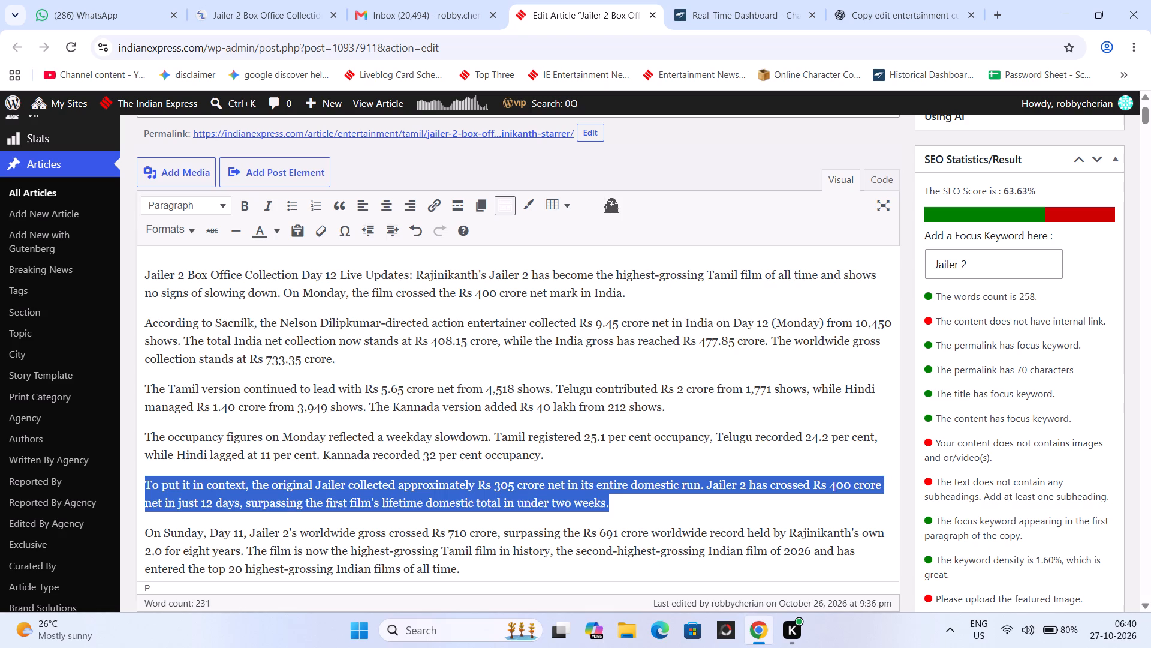
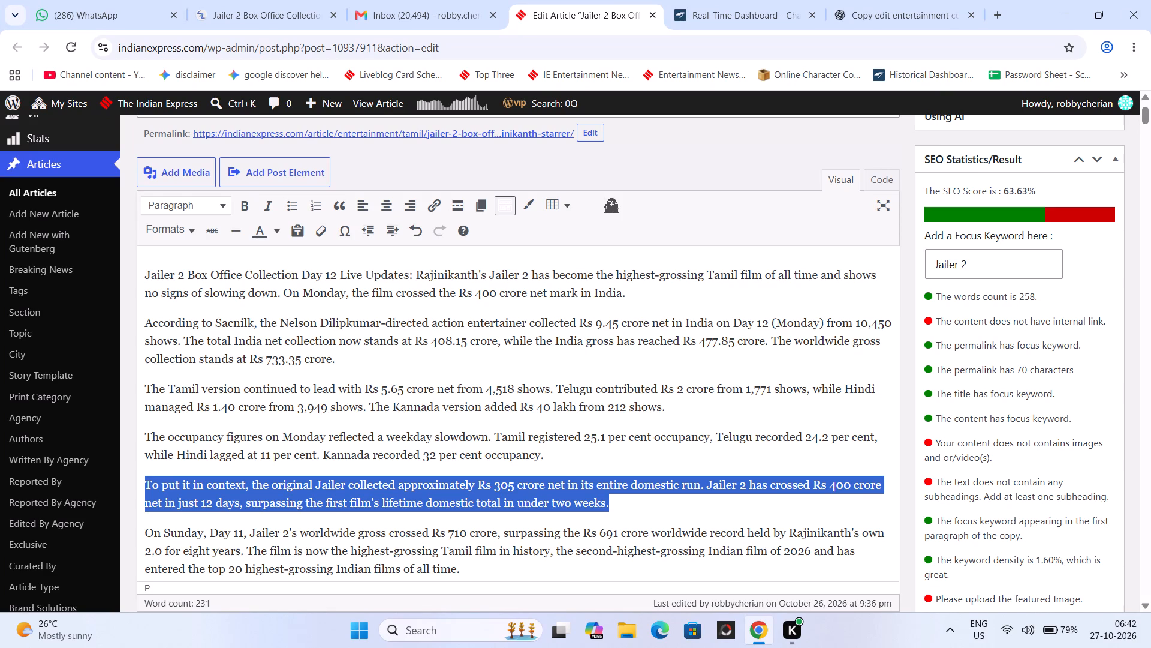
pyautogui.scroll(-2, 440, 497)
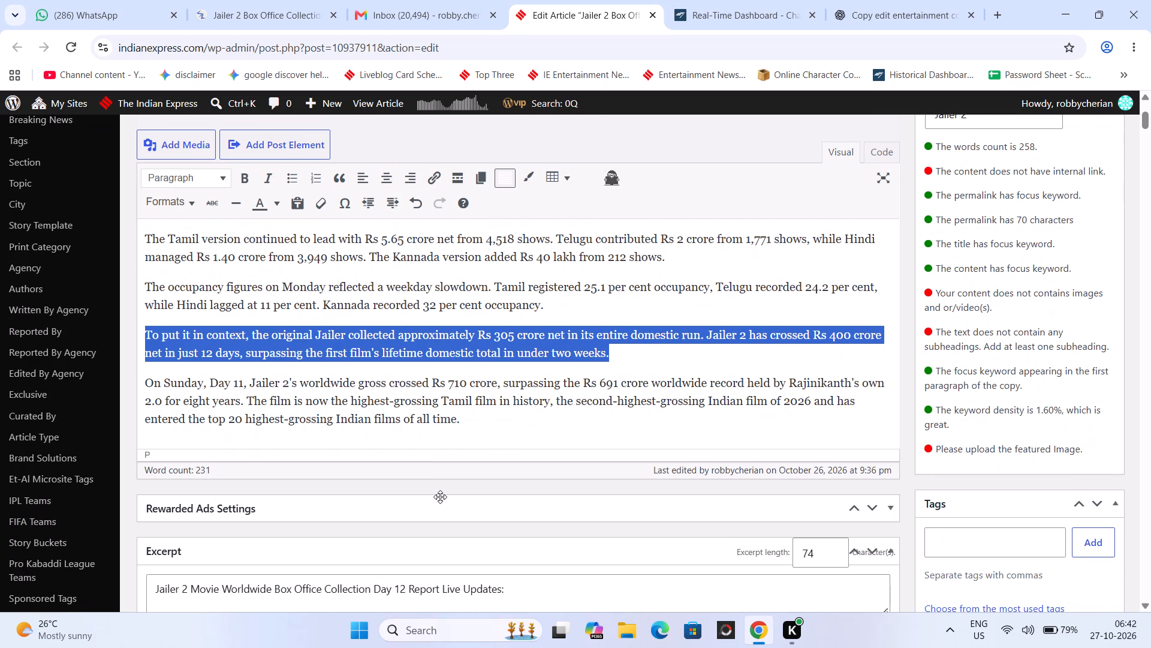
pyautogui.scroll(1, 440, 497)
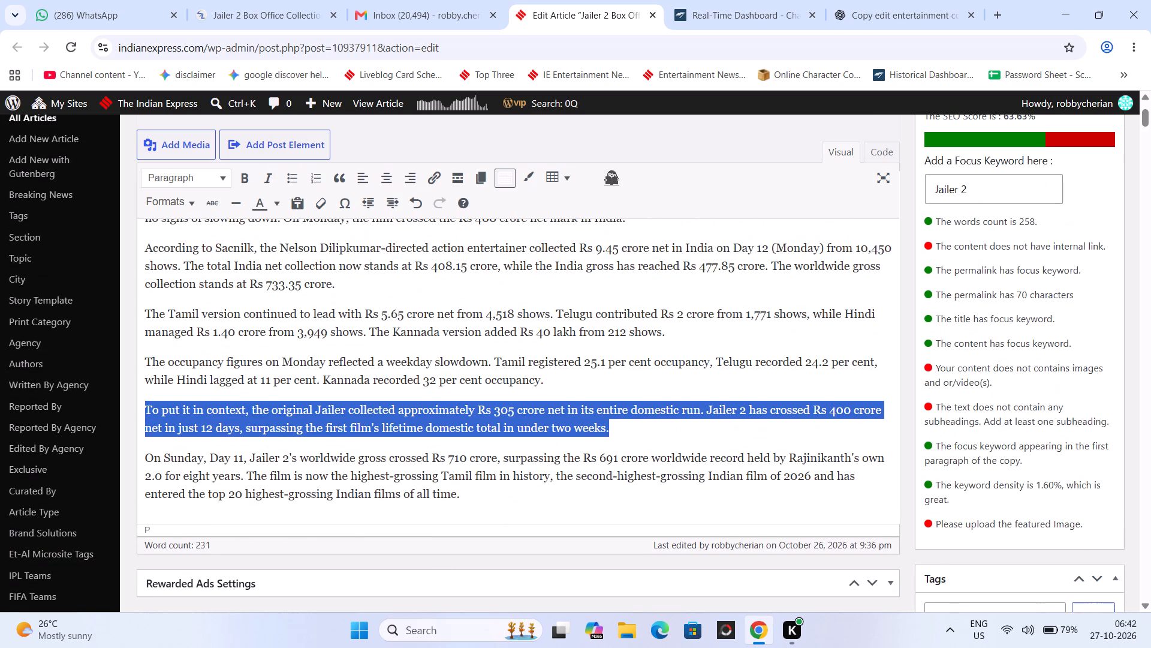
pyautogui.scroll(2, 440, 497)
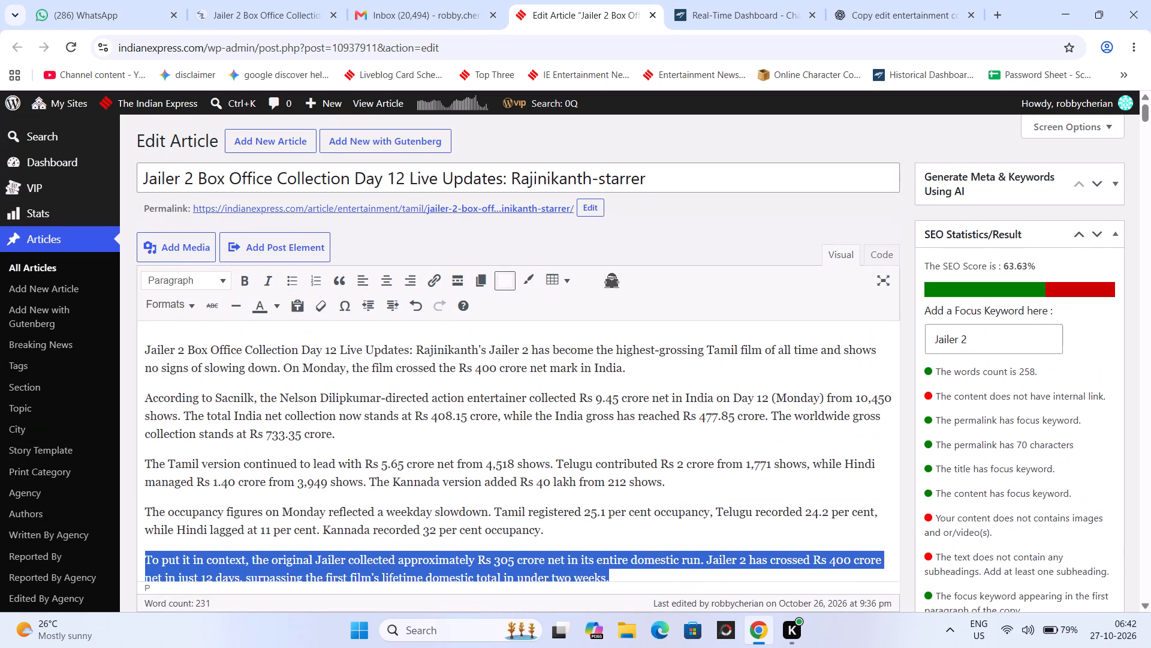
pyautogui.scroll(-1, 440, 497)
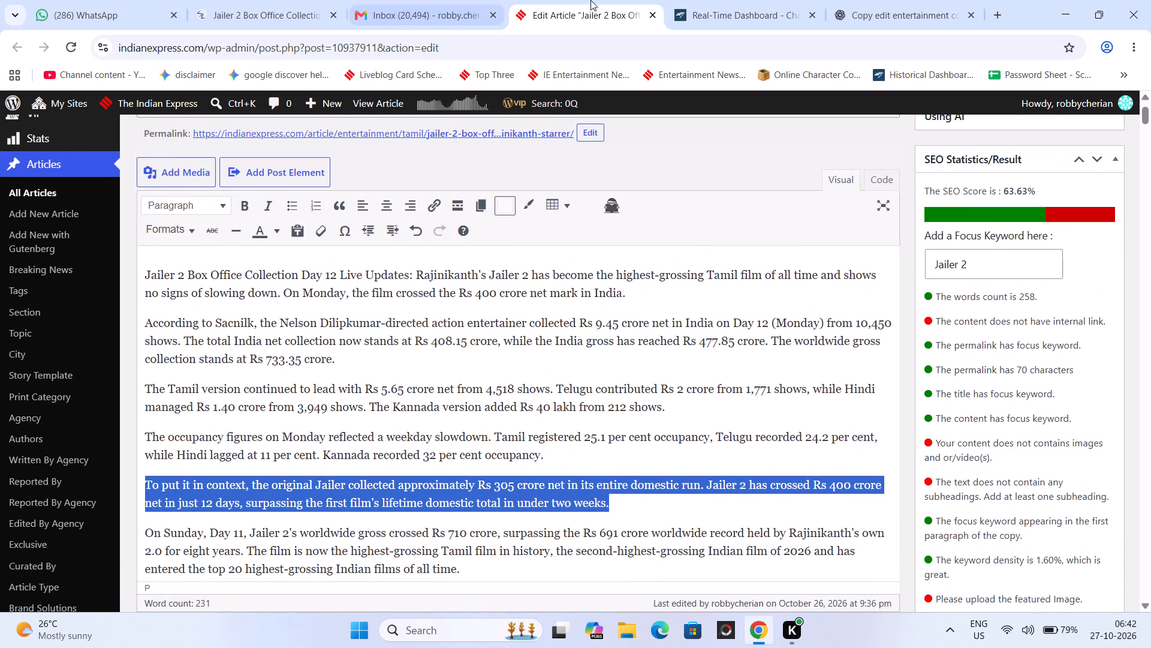
# Open X (Twitter) in place of the Real-Time Dashboard page.
pyautogui.click(718, 0)
pyautogui.click(882, 0)
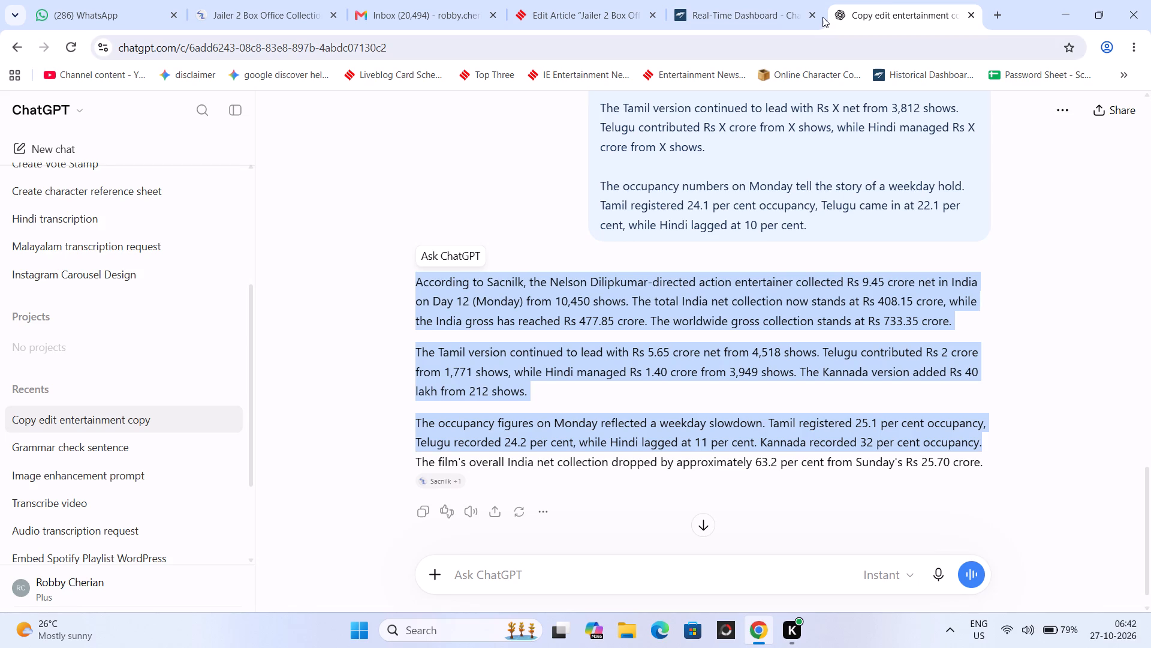
pyautogui.click(732, 0)
pyautogui.click(719, 43)
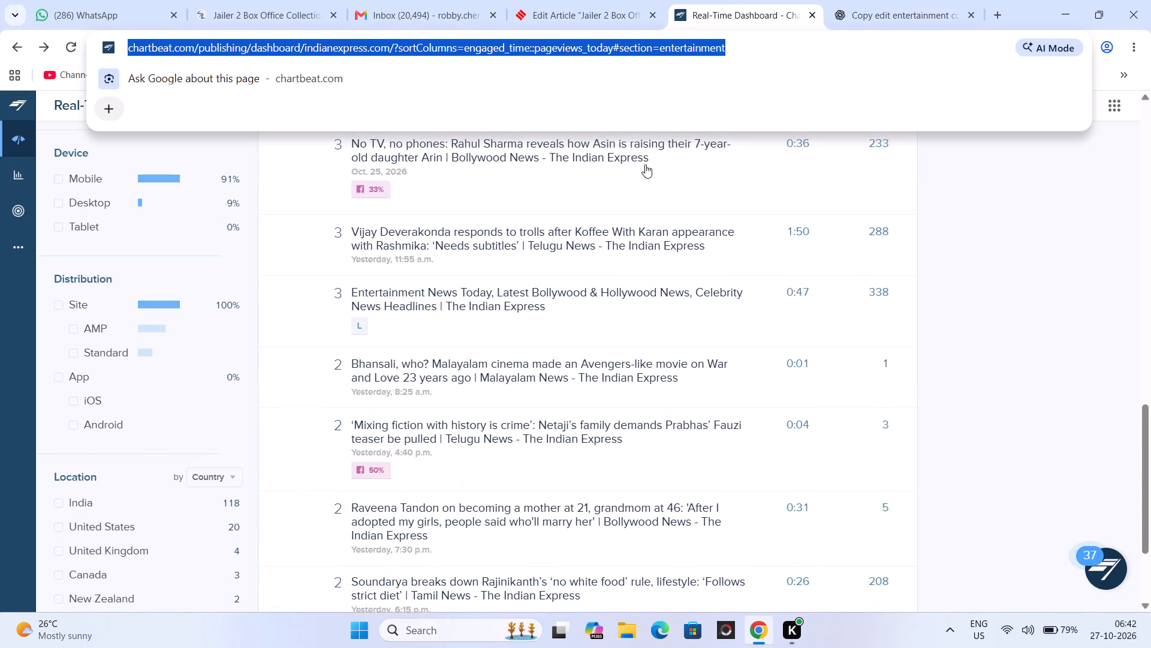
pyautogui.scroll(3, 643, 179)
pyautogui.scroll(19, 632, 253)
pyautogui.press('t')
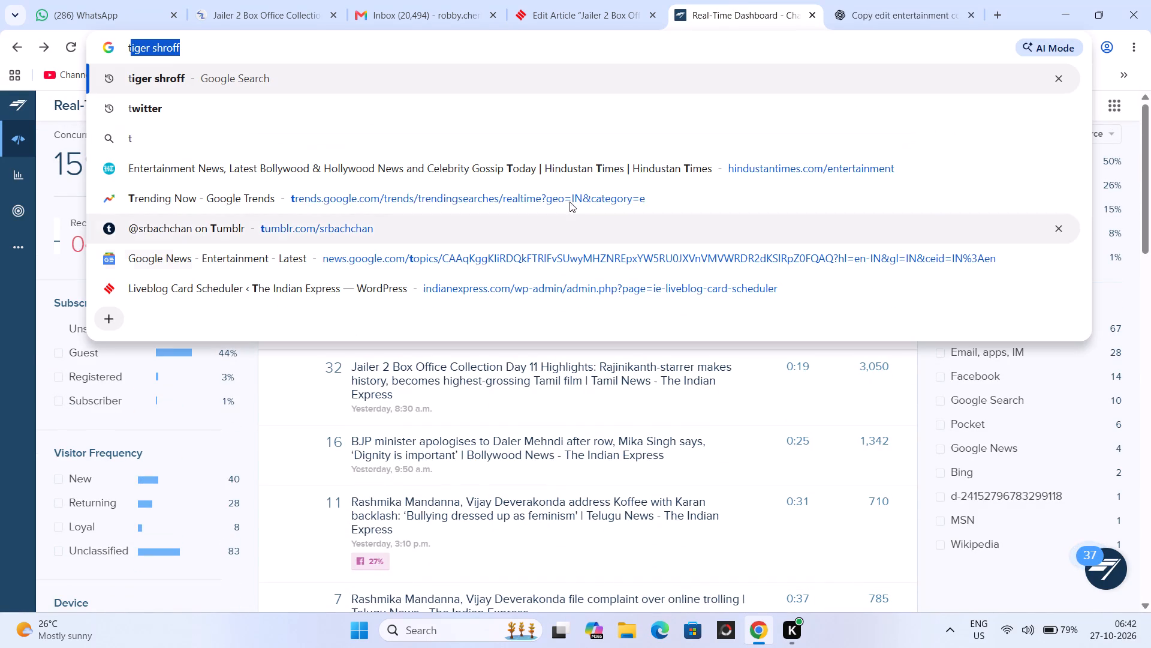
pyautogui.click(297, 108)
pyautogui.click(219, 253)
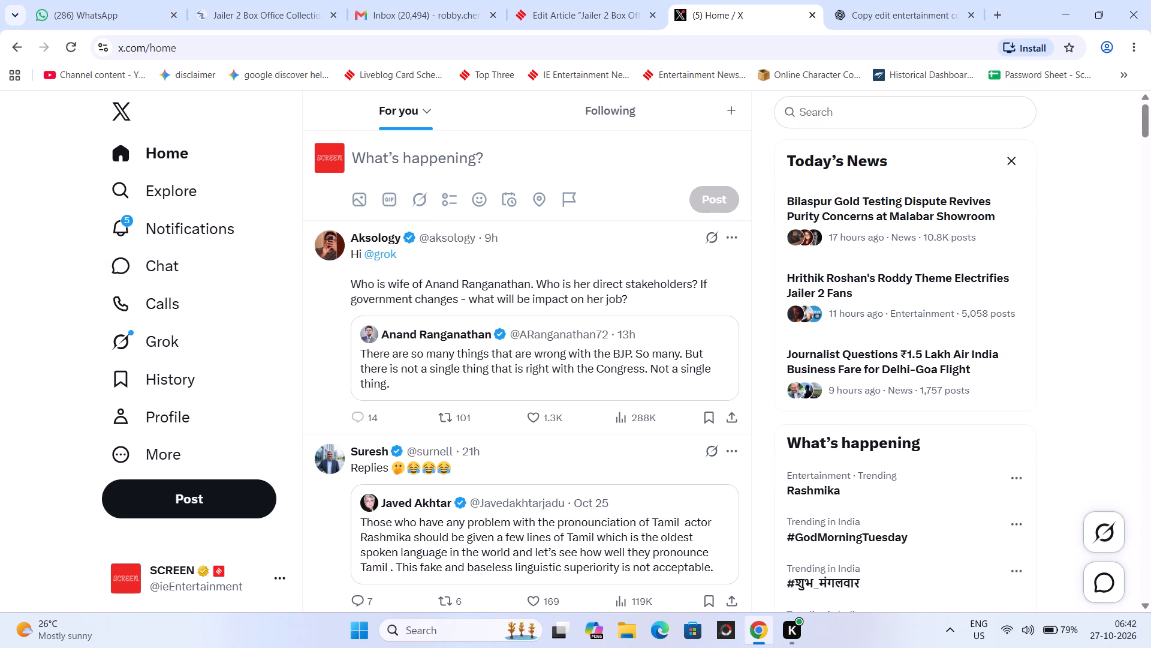
pyautogui.click(842, 101)
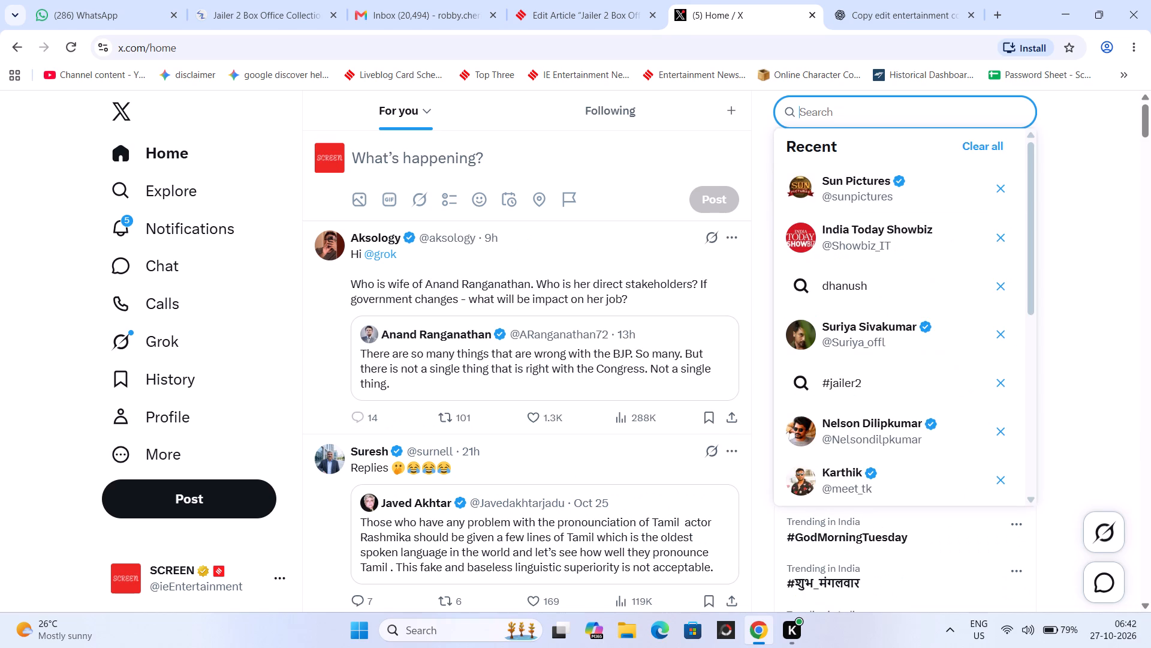
pyautogui.click(891, 200)
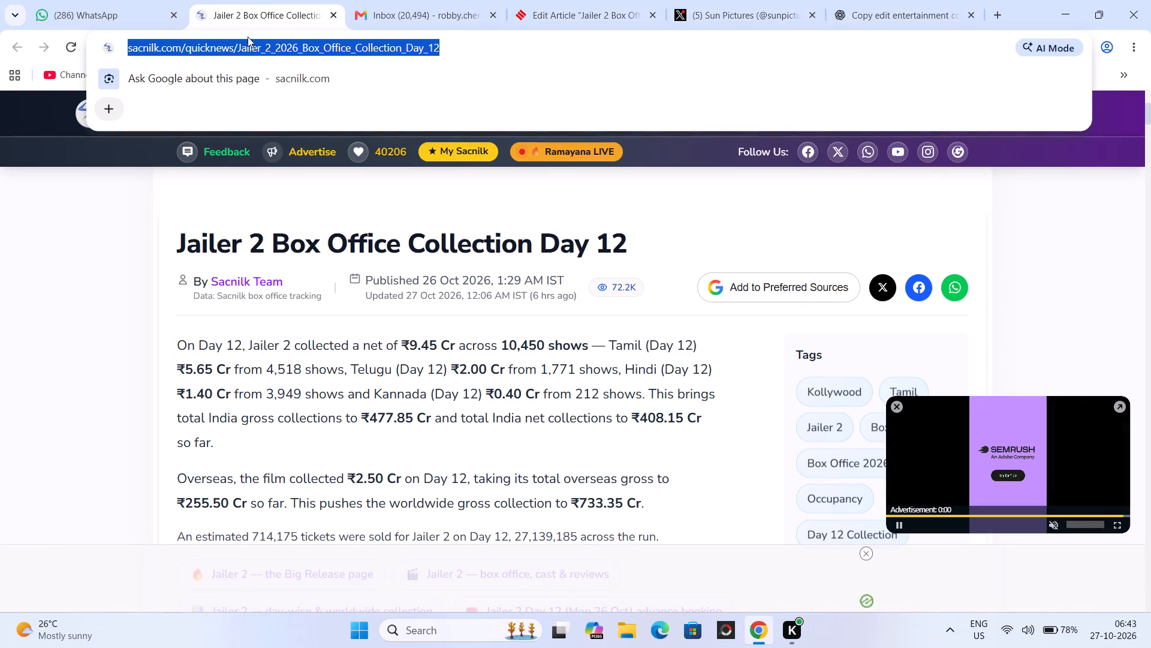
pyautogui.write('sun')
pyautogui.press('BackSpace')
pyautogui.press('BackSpace')
pyautogui.press('BackSpace')
pyautogui.press('BackSpace')
pyautogui.write('jailer 2 success')
pyautogui.press('BackSpace')
pyautogui.press('Return')
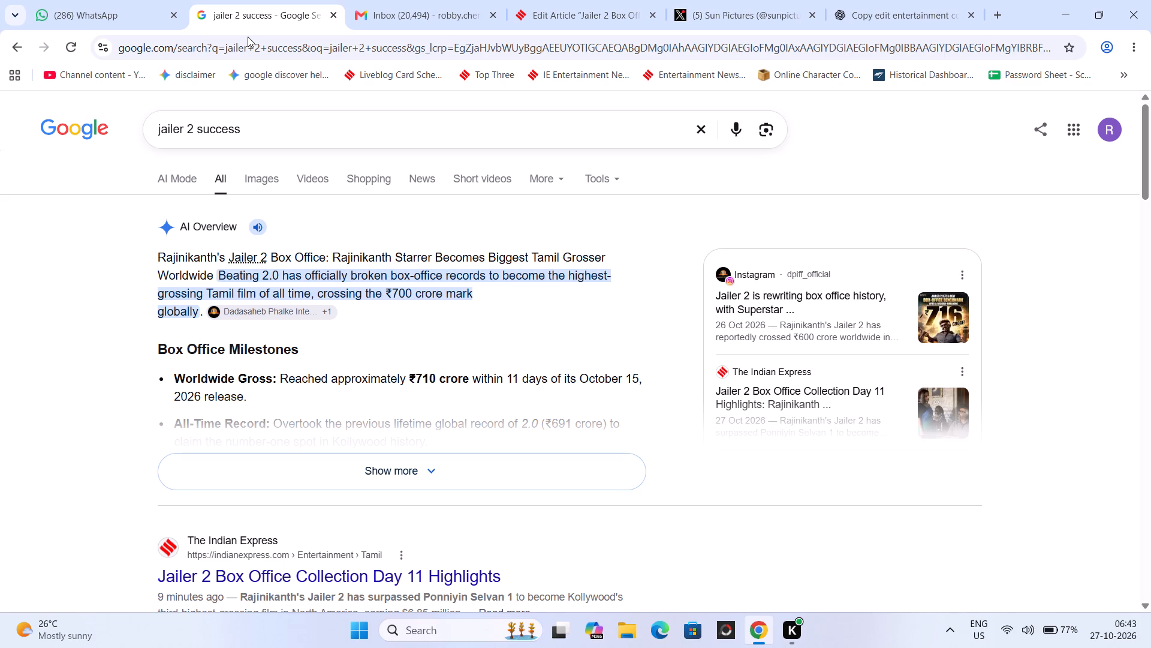
# Limit the Google results to news and look through the recent Jailer 2 headlines.
pyautogui.click(412, 172)
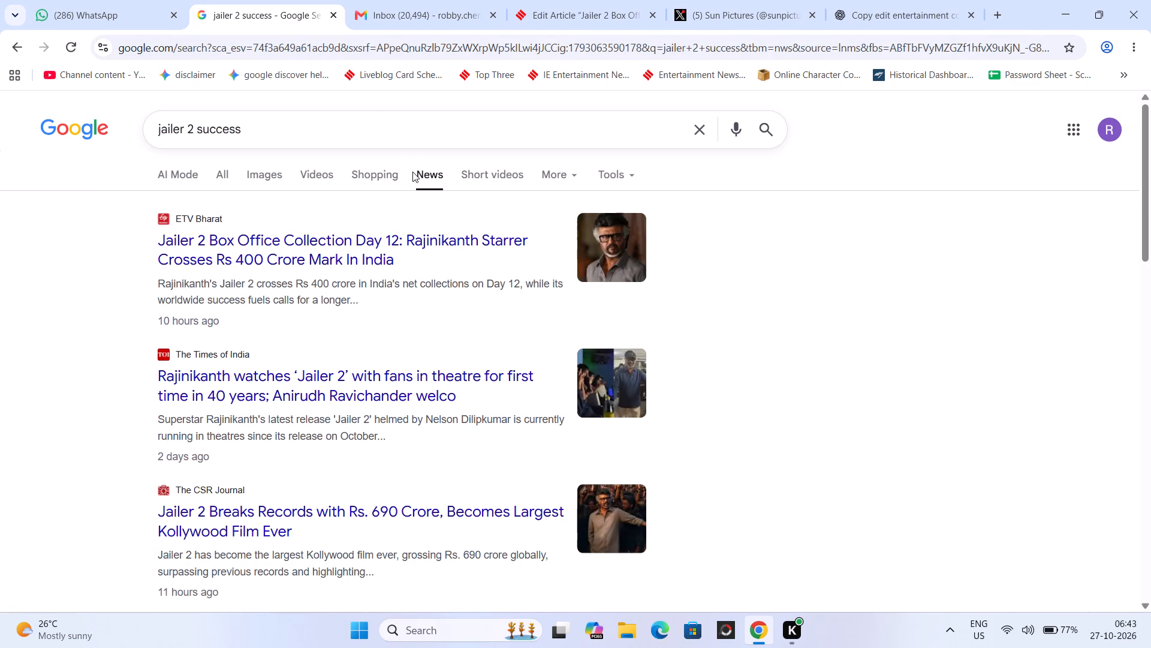
pyautogui.scroll(-3, 450, 253)
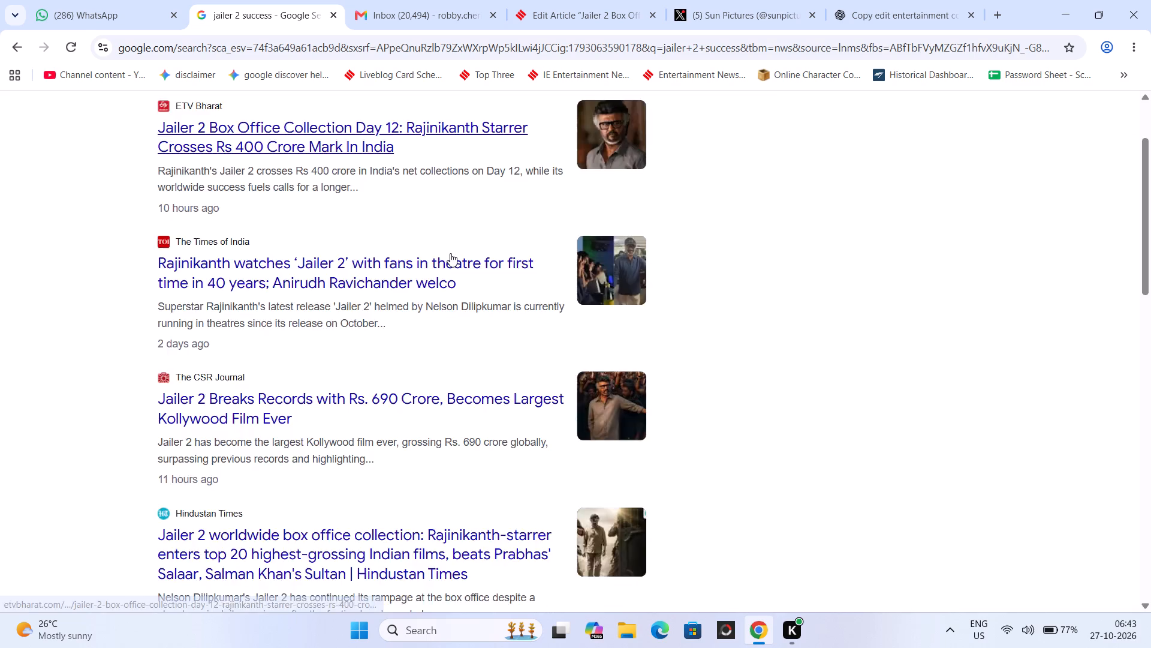
pyautogui.scroll(-2, 450, 253)
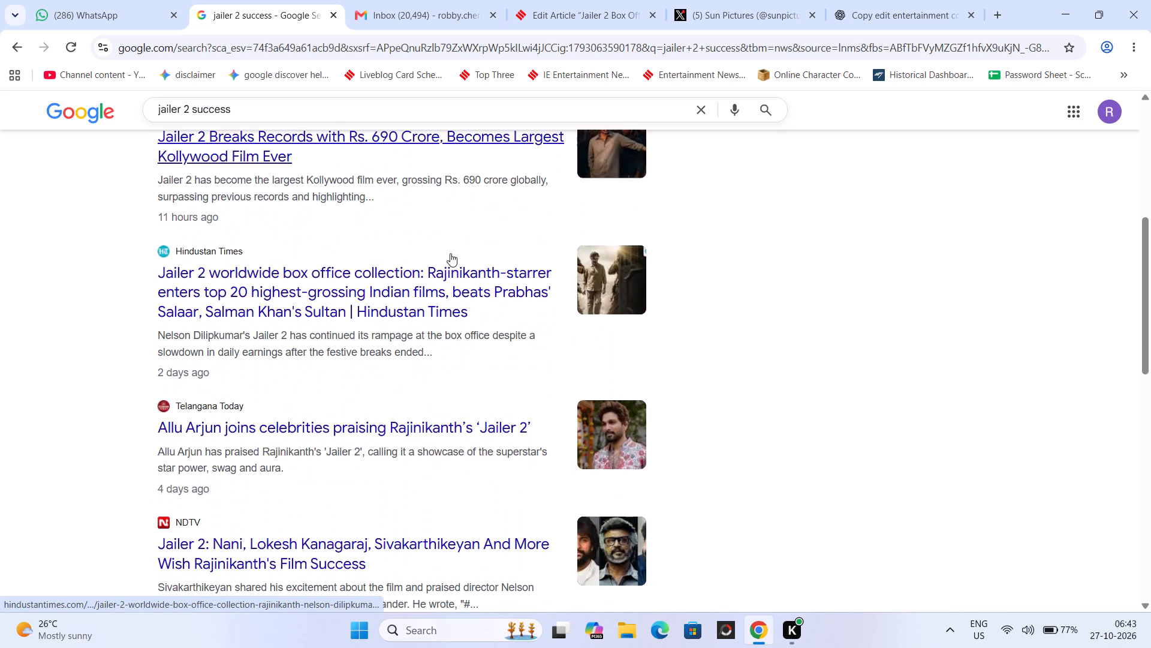
pyautogui.scroll(-2, 450, 253)
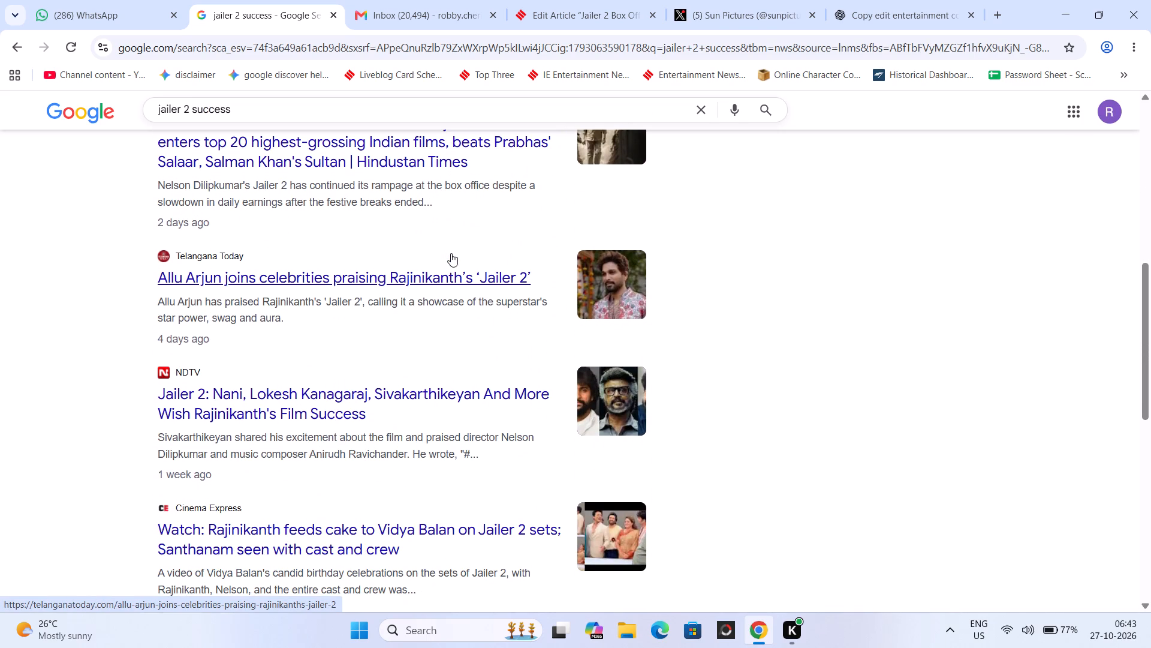
pyautogui.scroll(-3, 451, 253)
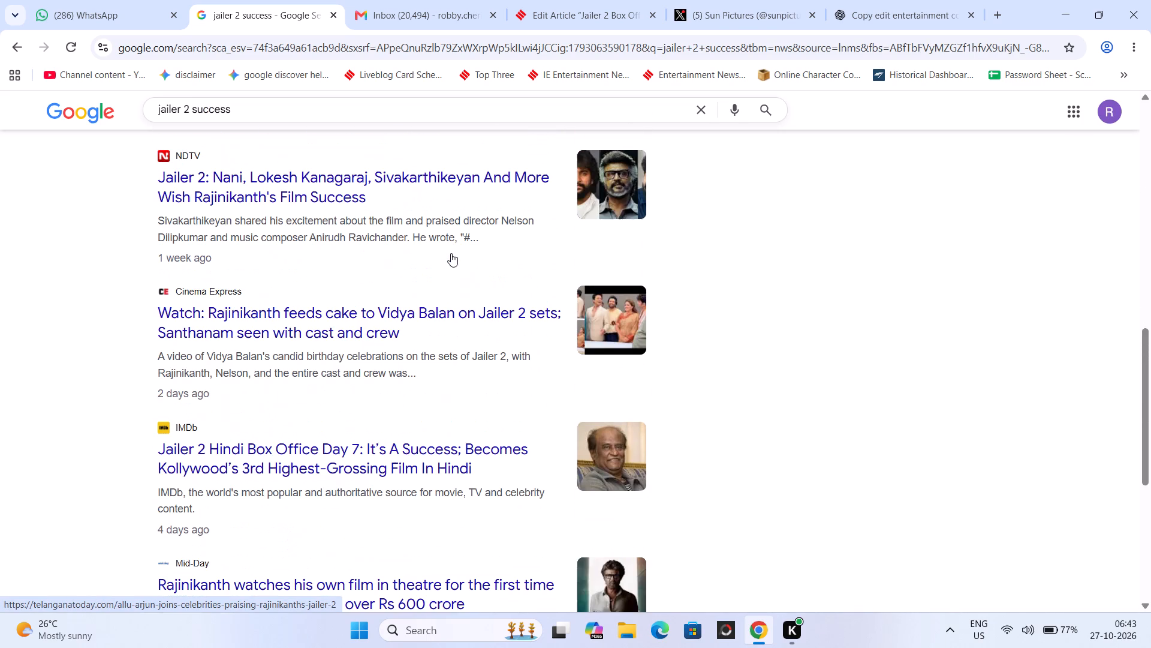
pyautogui.scroll(-4, 451, 253)
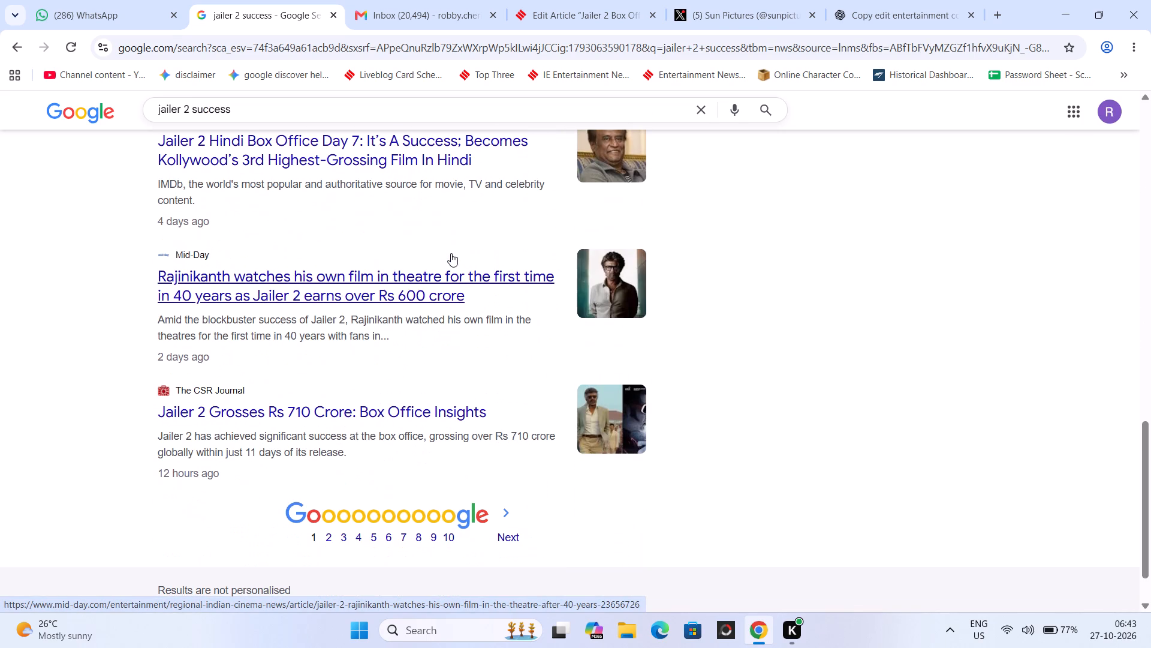
# Return to the article editor and reread the Day 12 body text around the "To put it in context" paragraph.
pyautogui.click(525, 0)
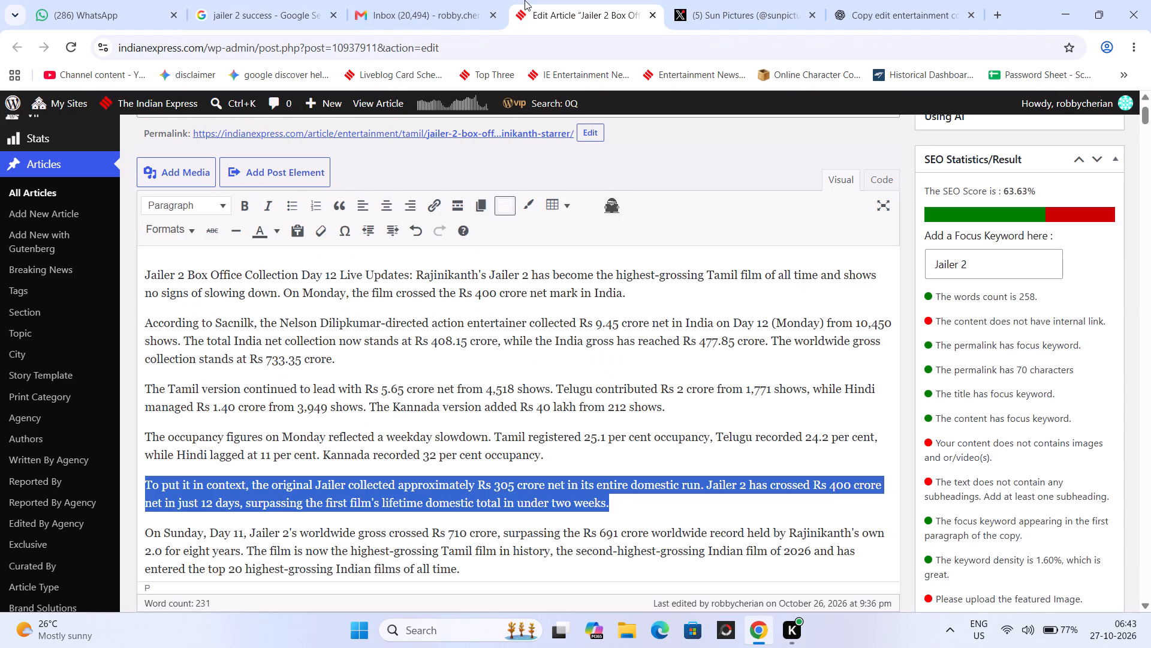
pyautogui.scroll(-2, 529, 169)
pyautogui.scroll(2, 529, 172)
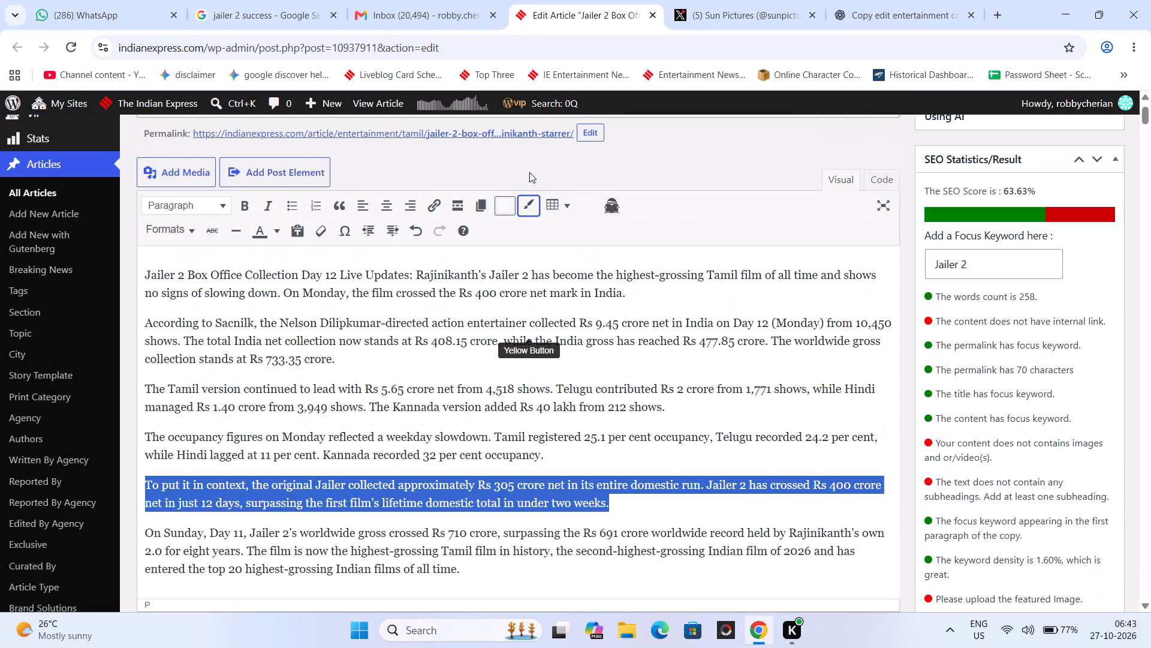
pyautogui.scroll(-2, 529, 172)
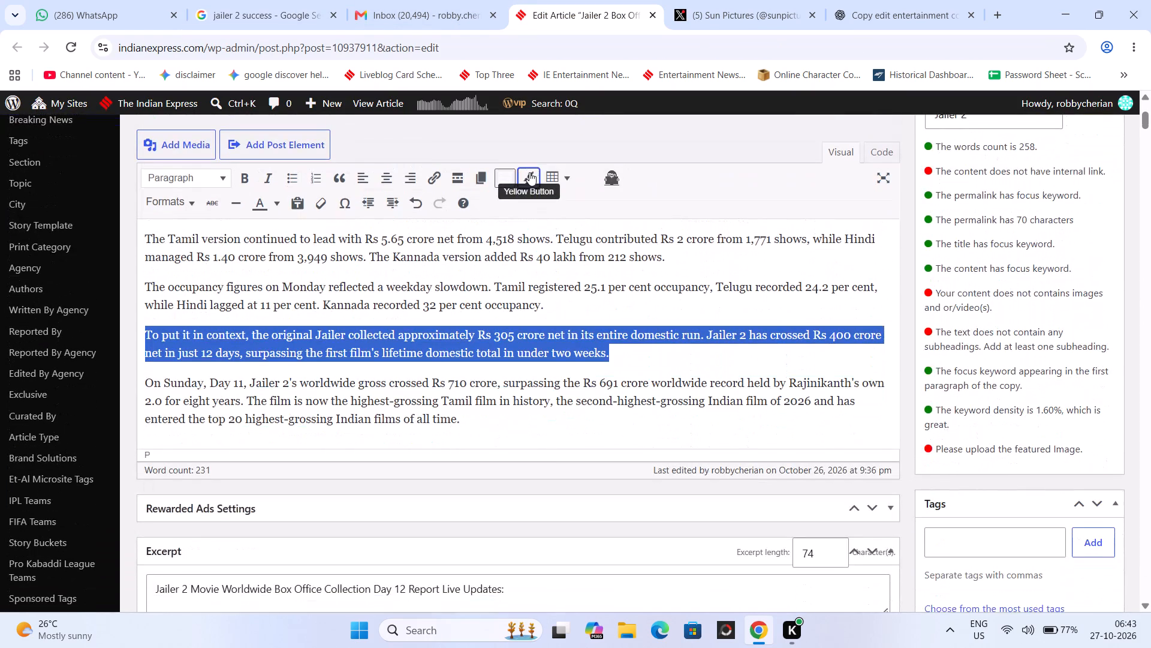
pyautogui.scroll(2, 563, 265)
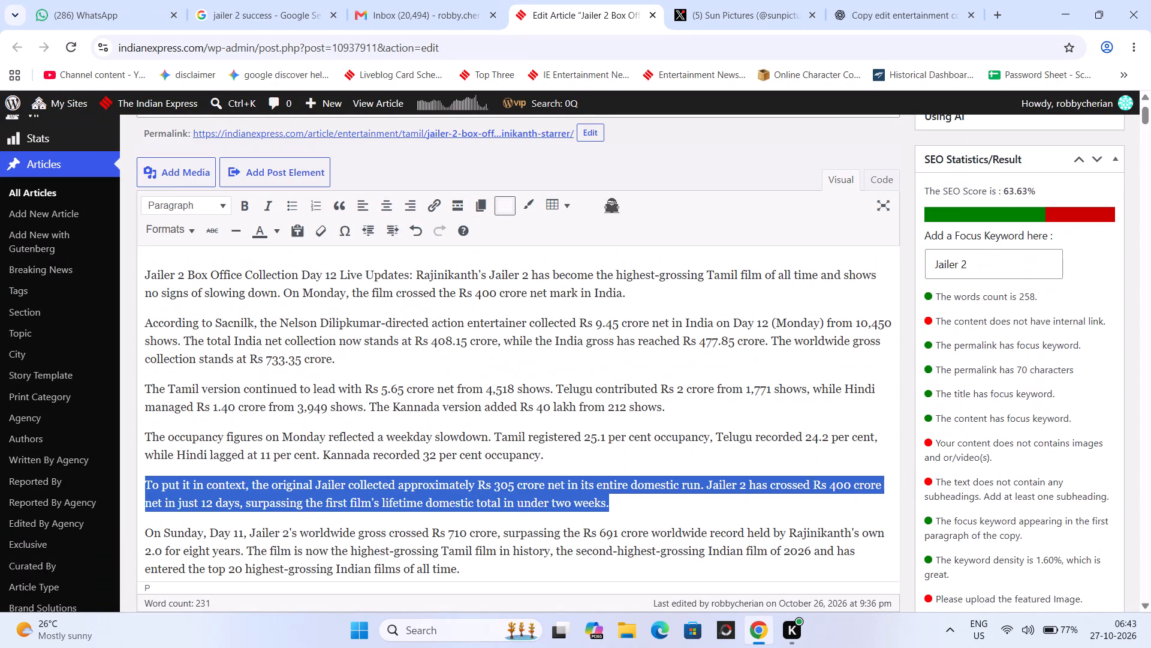
pyautogui.scroll(-1, 565, 281)
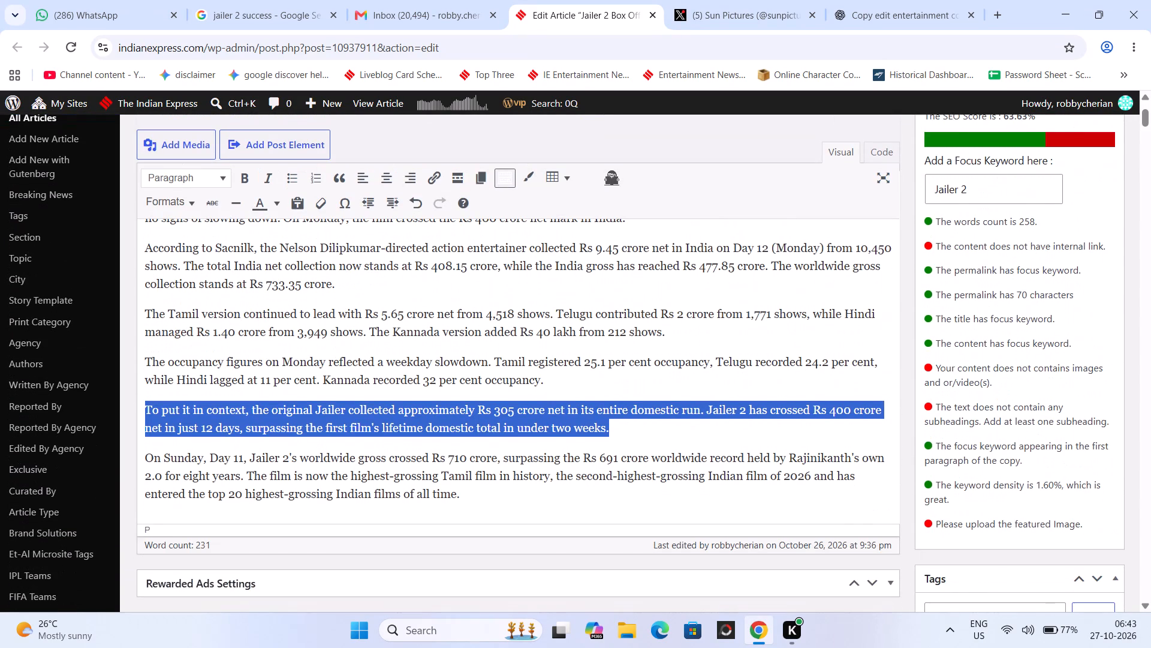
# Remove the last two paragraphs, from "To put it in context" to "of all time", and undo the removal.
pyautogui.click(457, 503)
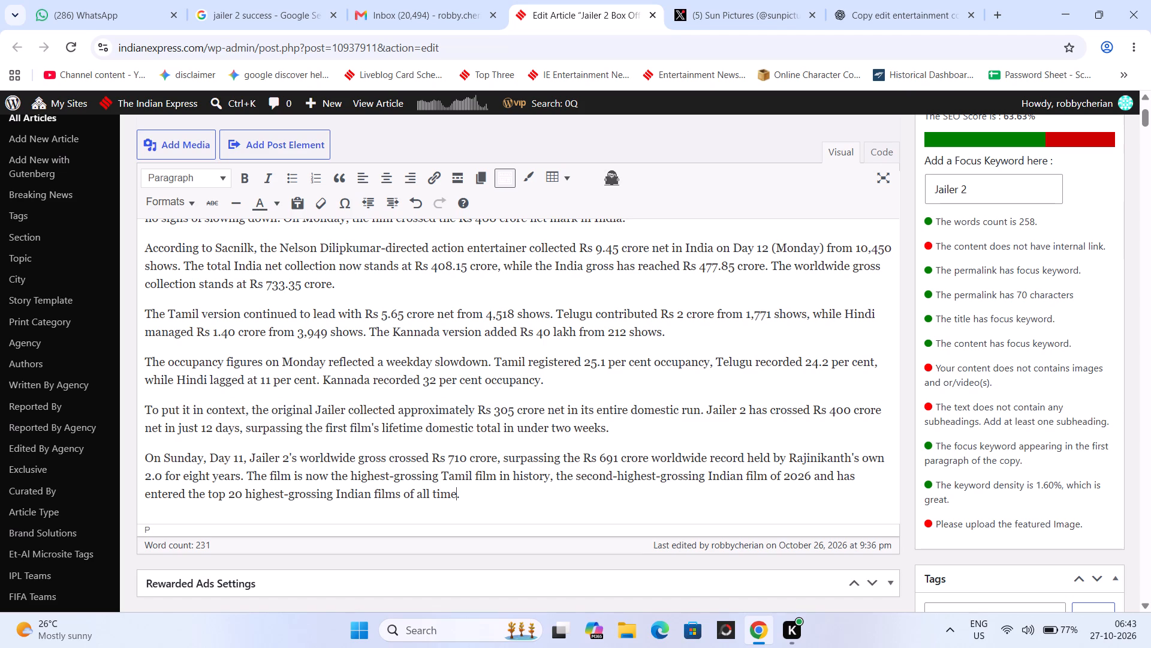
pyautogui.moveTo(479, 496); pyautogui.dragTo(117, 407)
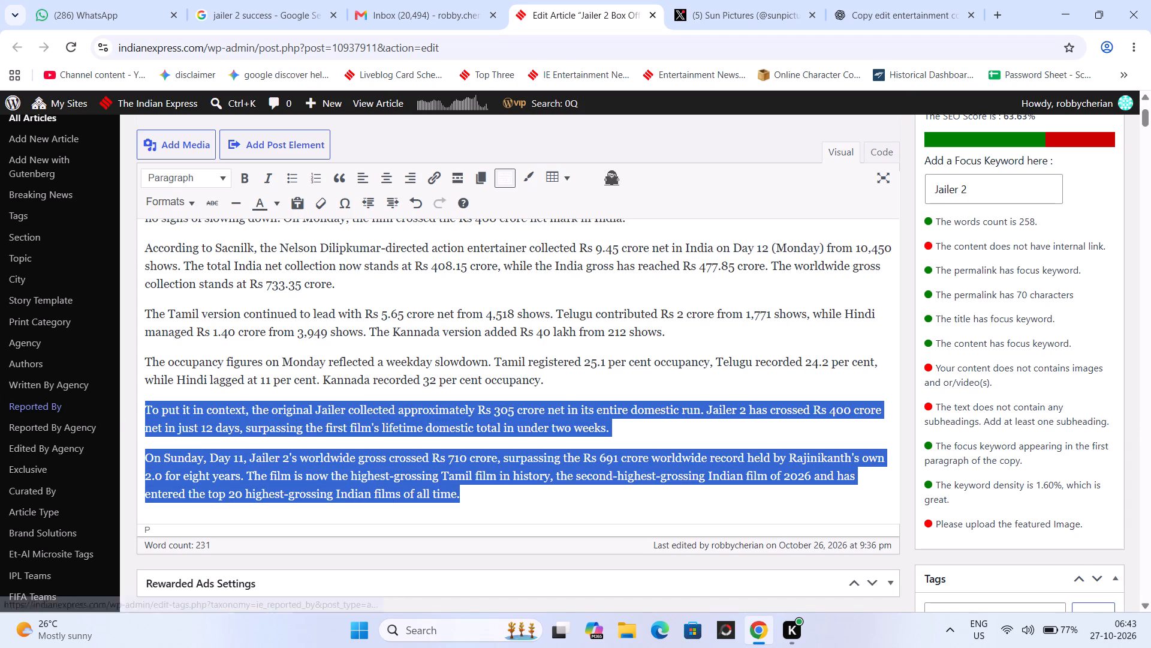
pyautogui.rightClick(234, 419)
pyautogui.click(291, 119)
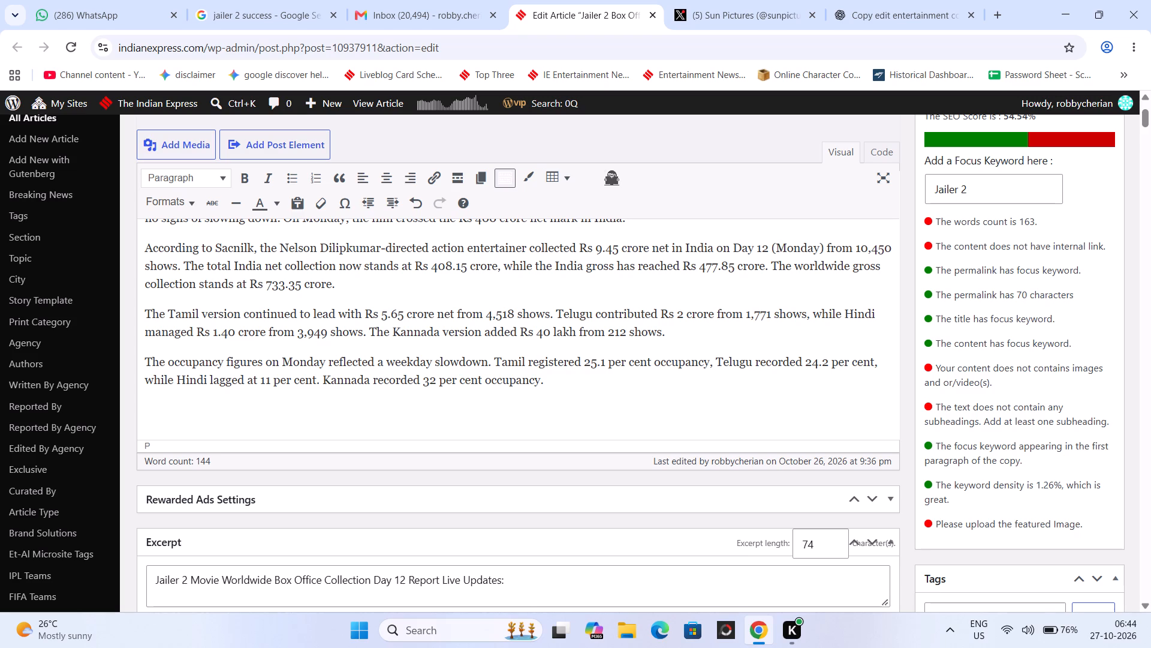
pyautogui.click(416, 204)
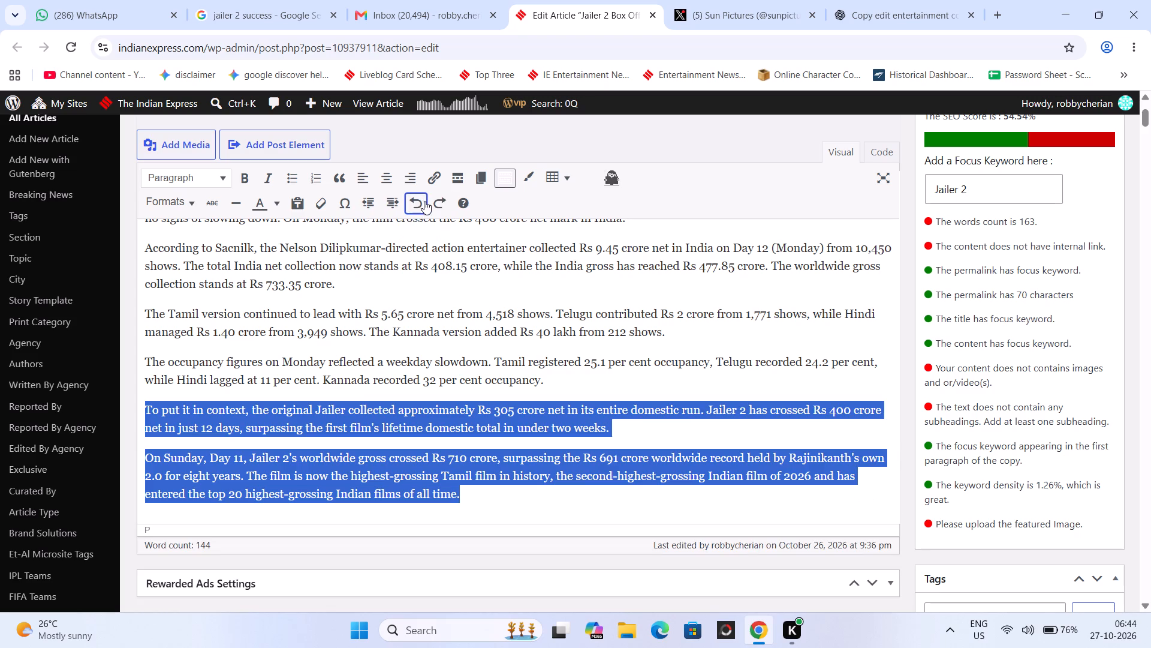
# Switch back to the Sun Pictures profile on X and examine its older Jailer 2 posts and posters.
pyautogui.click(827, 0)
pyautogui.click(677, 0)
pyautogui.scroll(-2, 565, 311)
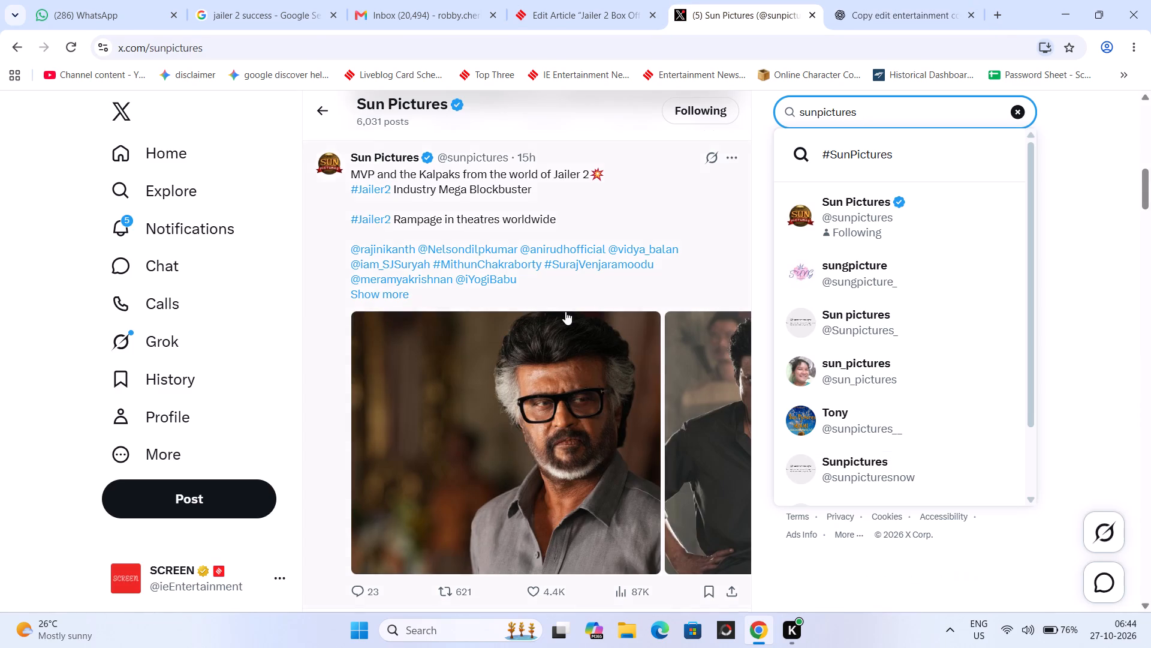
pyautogui.scroll(-5, 565, 311)
pyautogui.scroll(1, 565, 312)
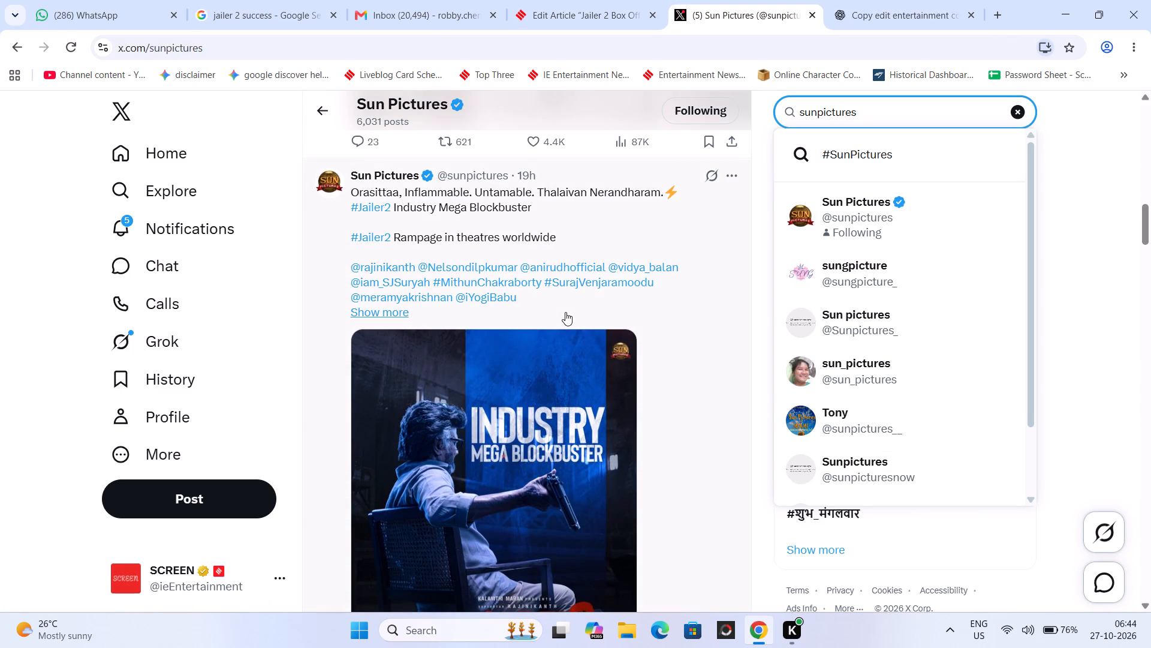
pyautogui.scroll(-1, 565, 312)
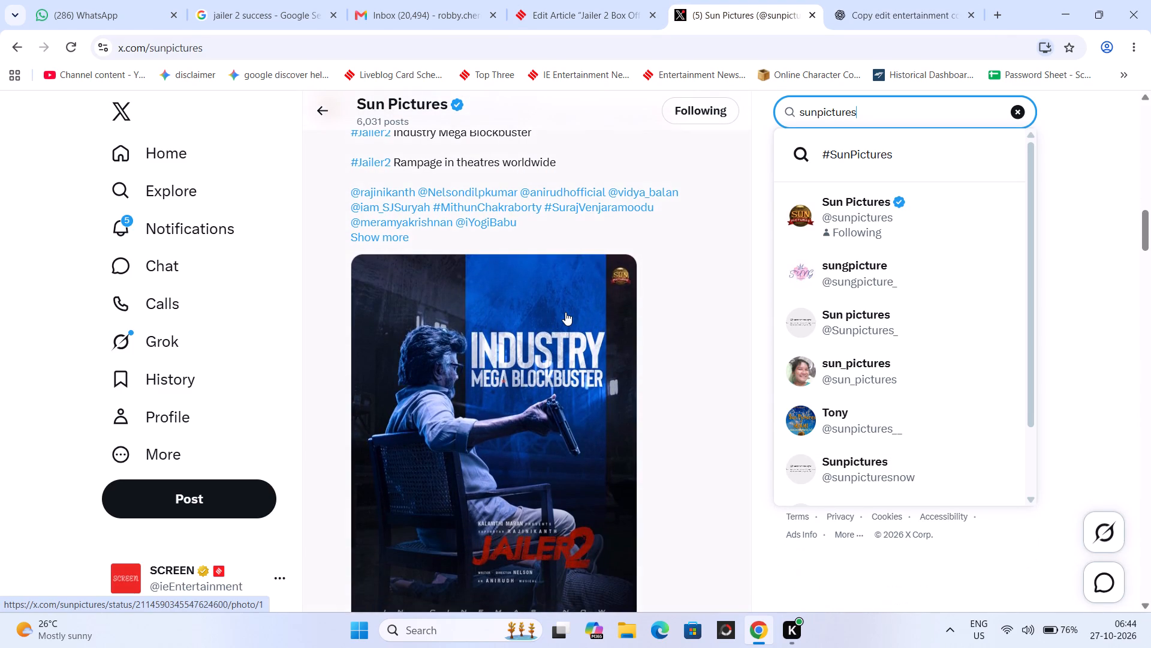
pyautogui.scroll(-2, 565, 312)
pyautogui.scroll(9, 565, 312)
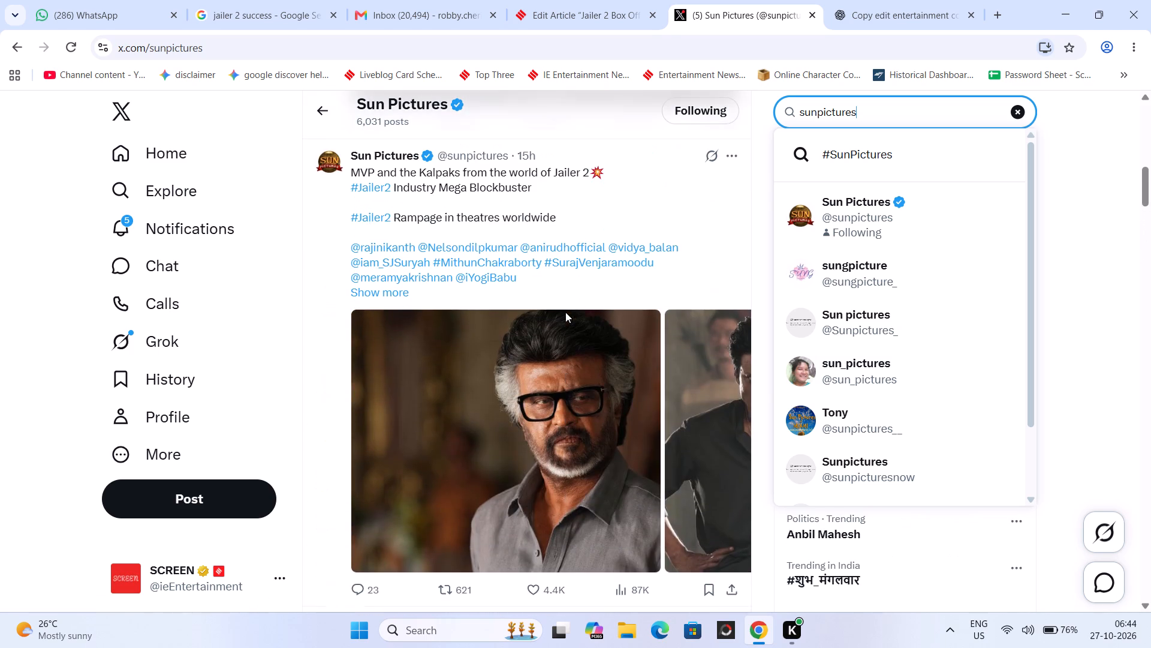
# Look through the Sun Pictures profile's recent Jailer 2 posts, going back to those from October 25.
pyautogui.scroll(1, 565, 312)
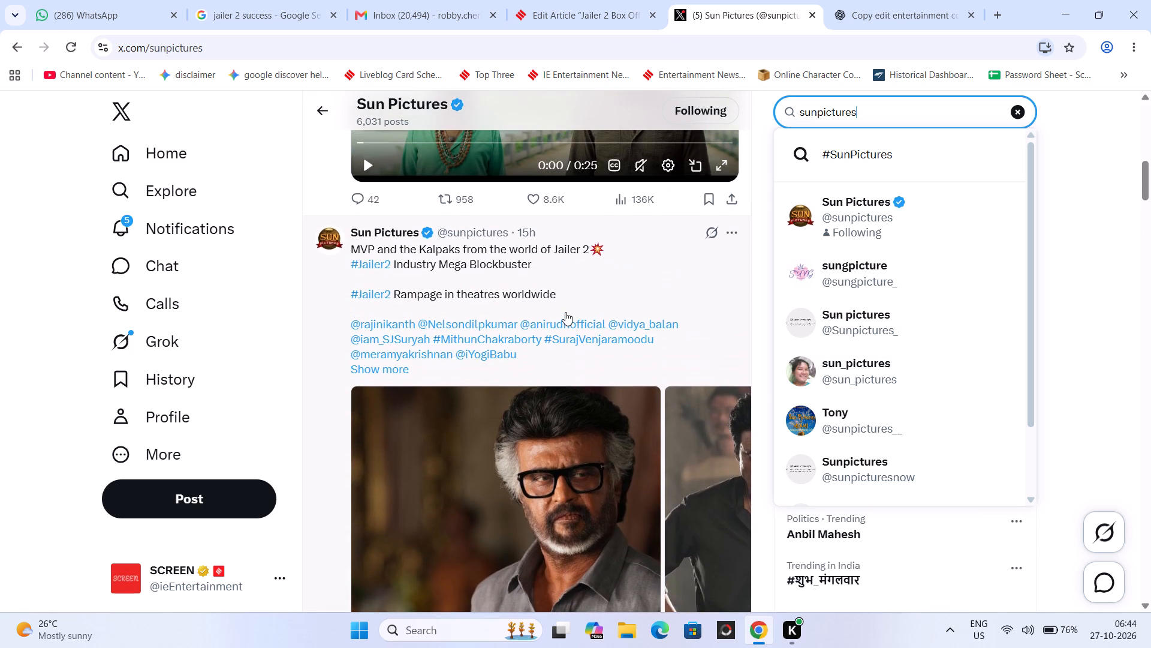
pyautogui.scroll(5, 565, 312)
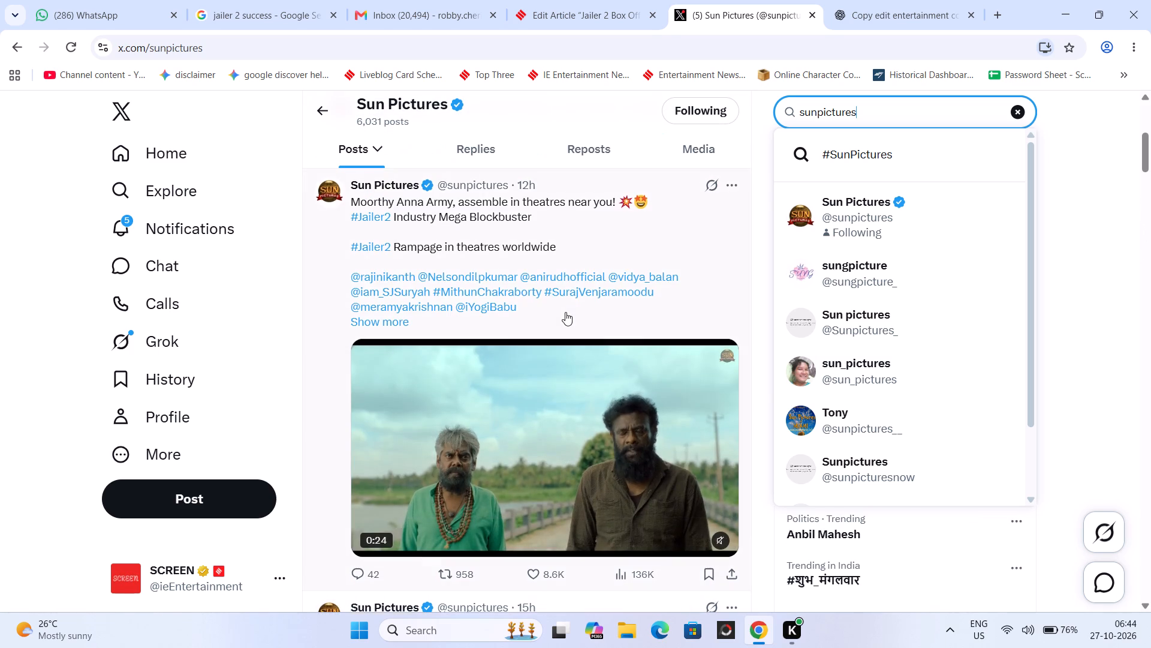
pyautogui.scroll(-2, 565, 312)
pyautogui.scroll(3, 565, 312)
pyautogui.scroll(-9, 565, 312)
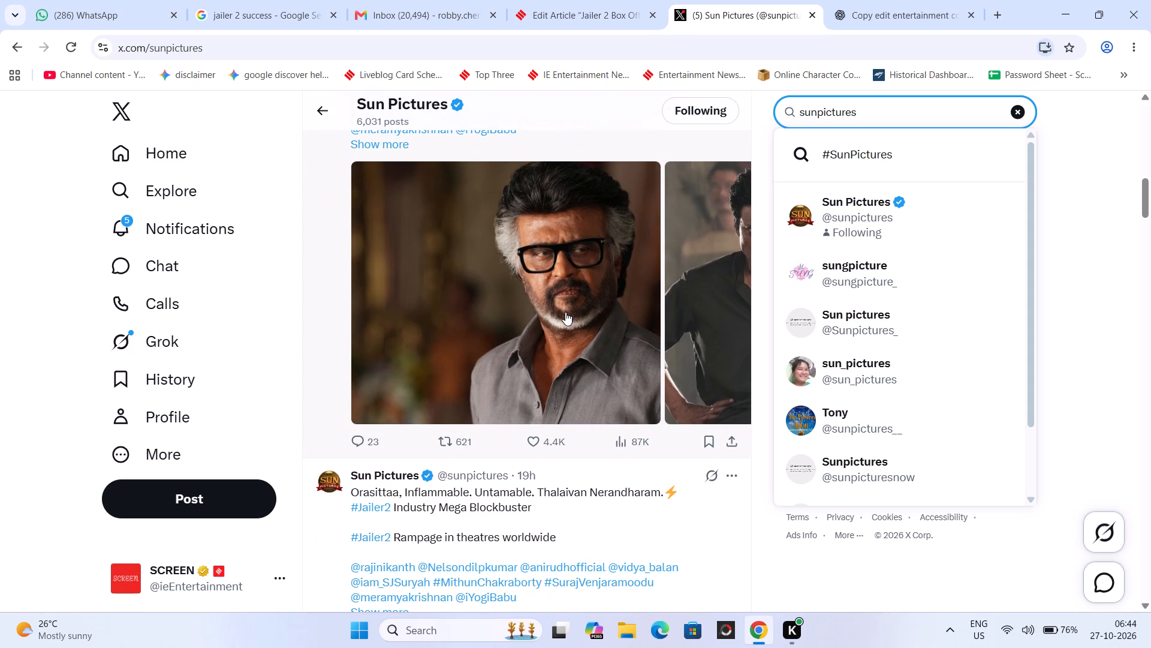
pyautogui.scroll(-11, 565, 312)
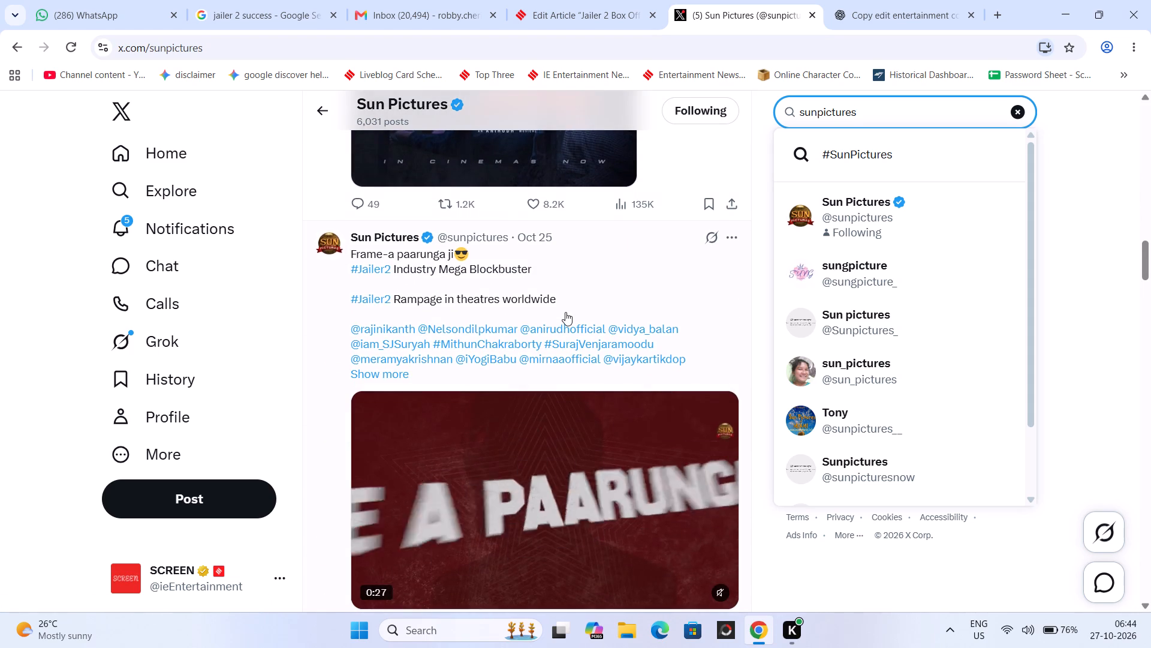
pyautogui.scroll(-5, 565, 312)
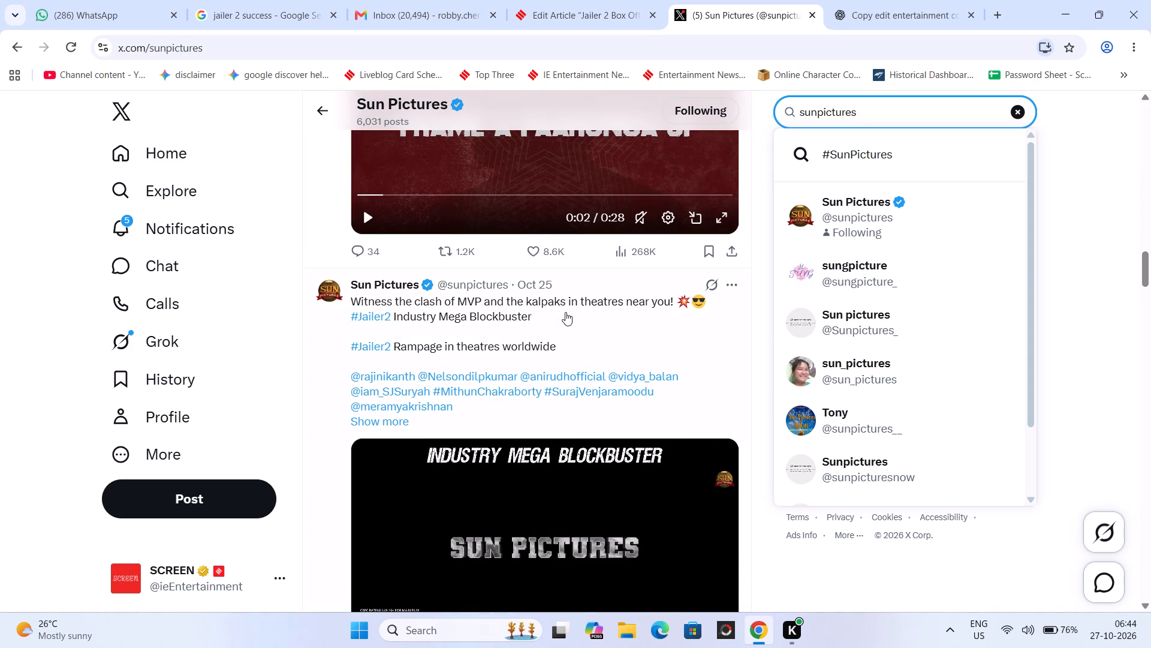
pyautogui.scroll(15, 565, 312)
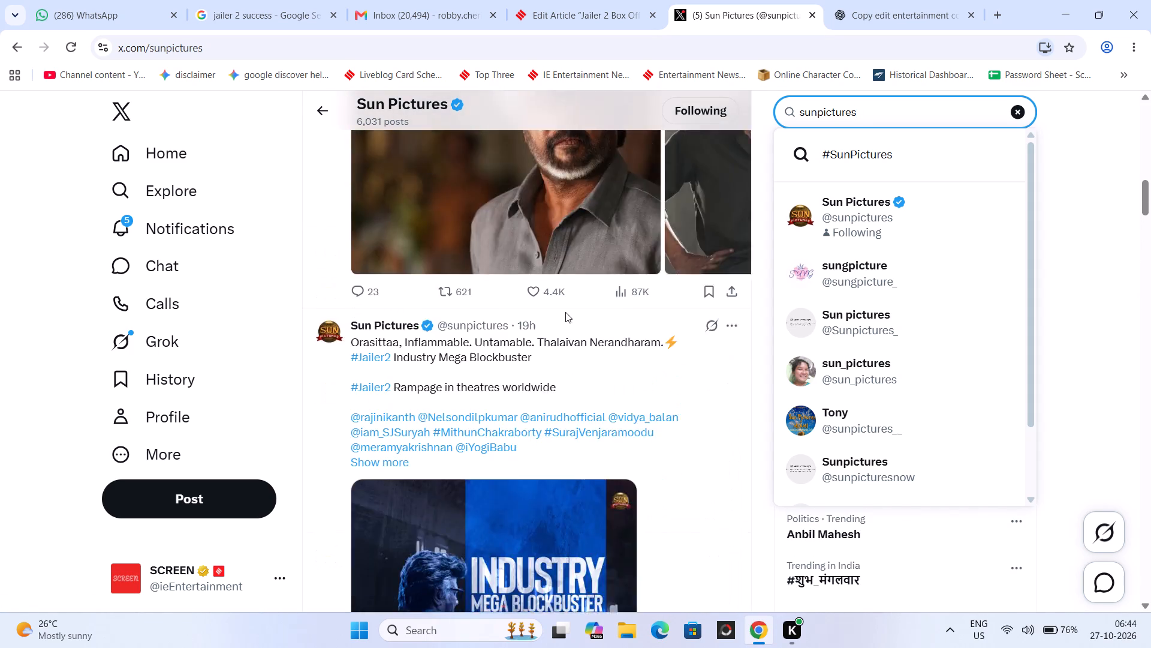
pyautogui.scroll(13, 565, 312)
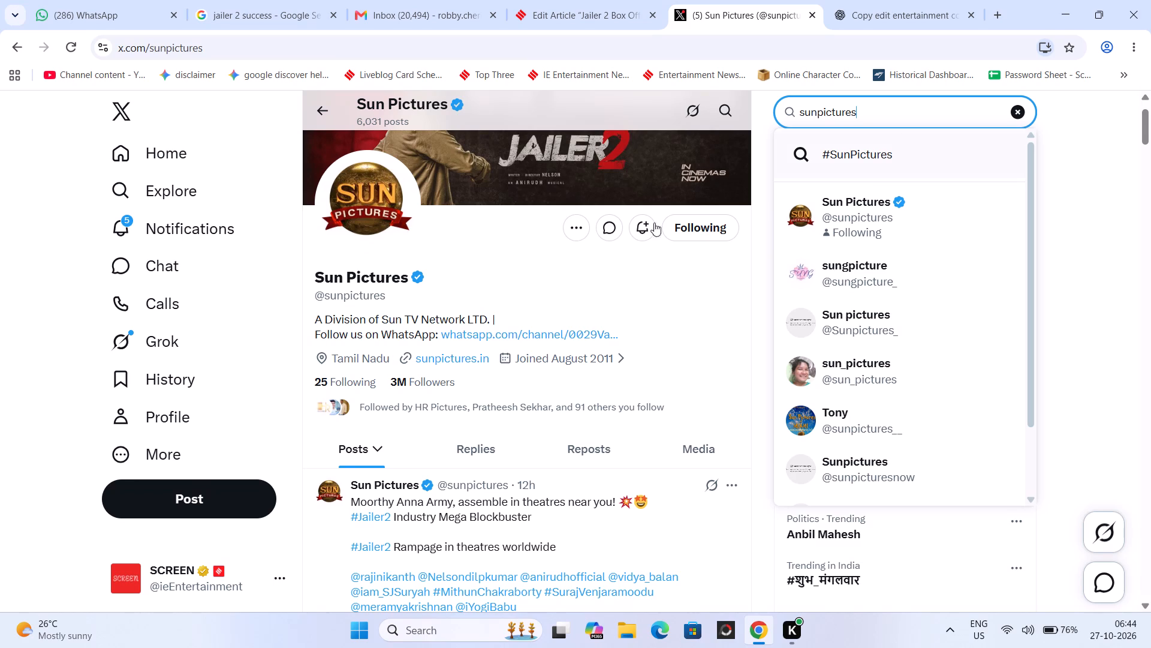
# Open the #Jailer2 hashtag from the newest Sun Pictures post and examine its top posts for box office claims and other story material.
pyautogui.click(374, 542)
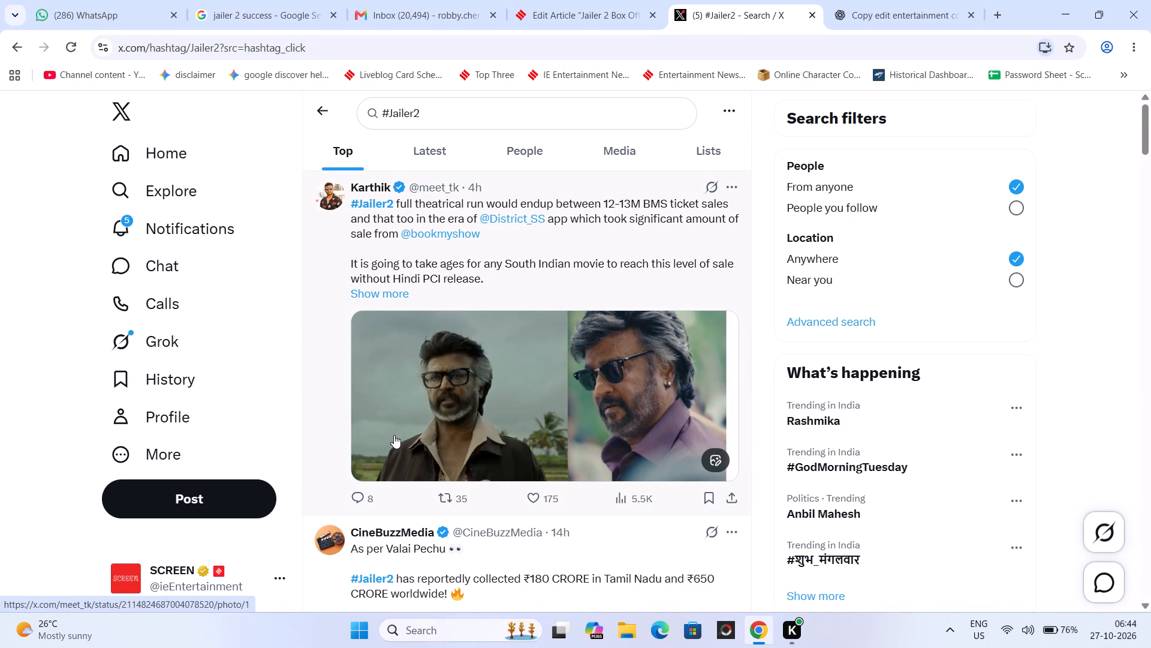
pyautogui.scroll(-4, 396, 433)
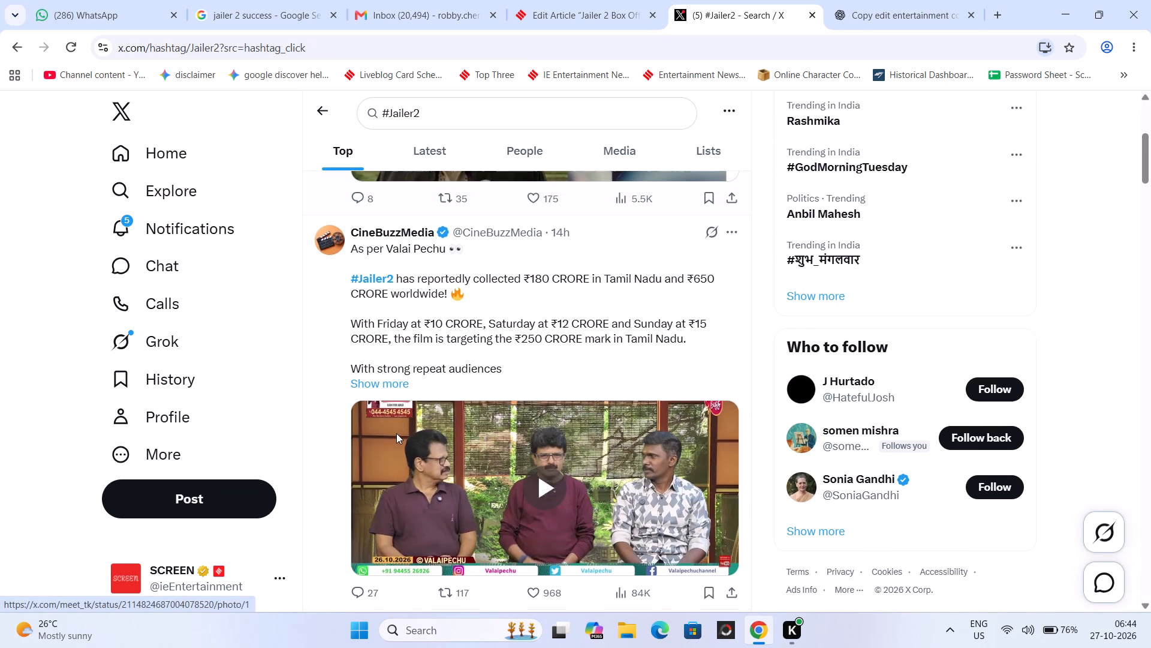
pyautogui.scroll(-7, 396, 433)
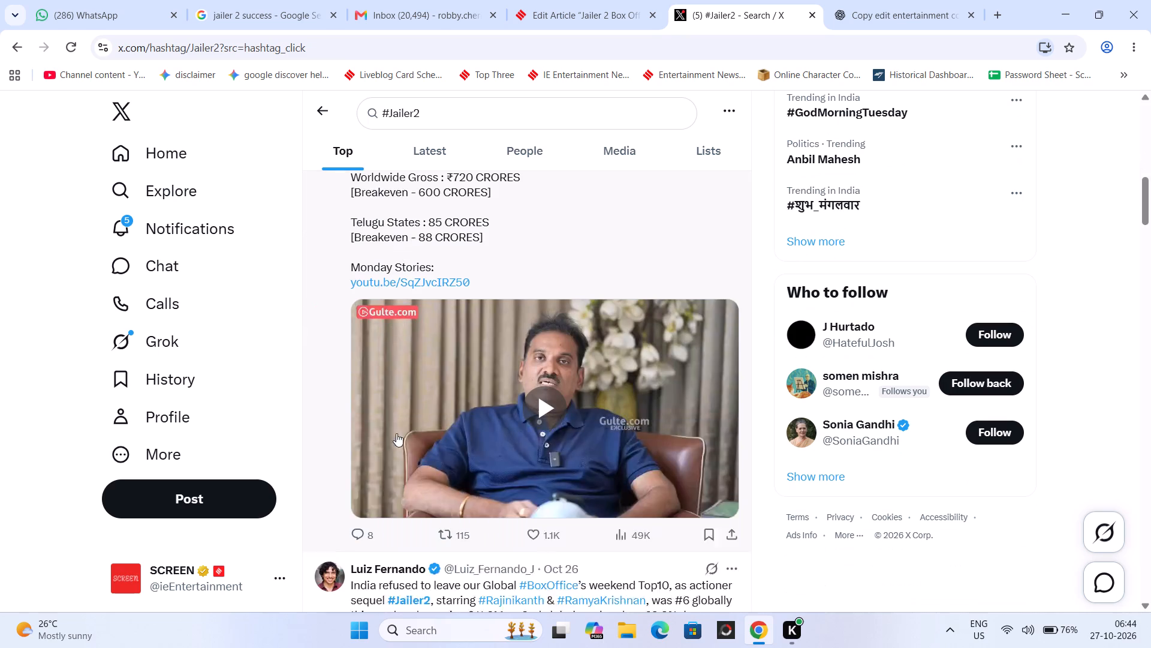
pyautogui.scroll(-4, 396, 433)
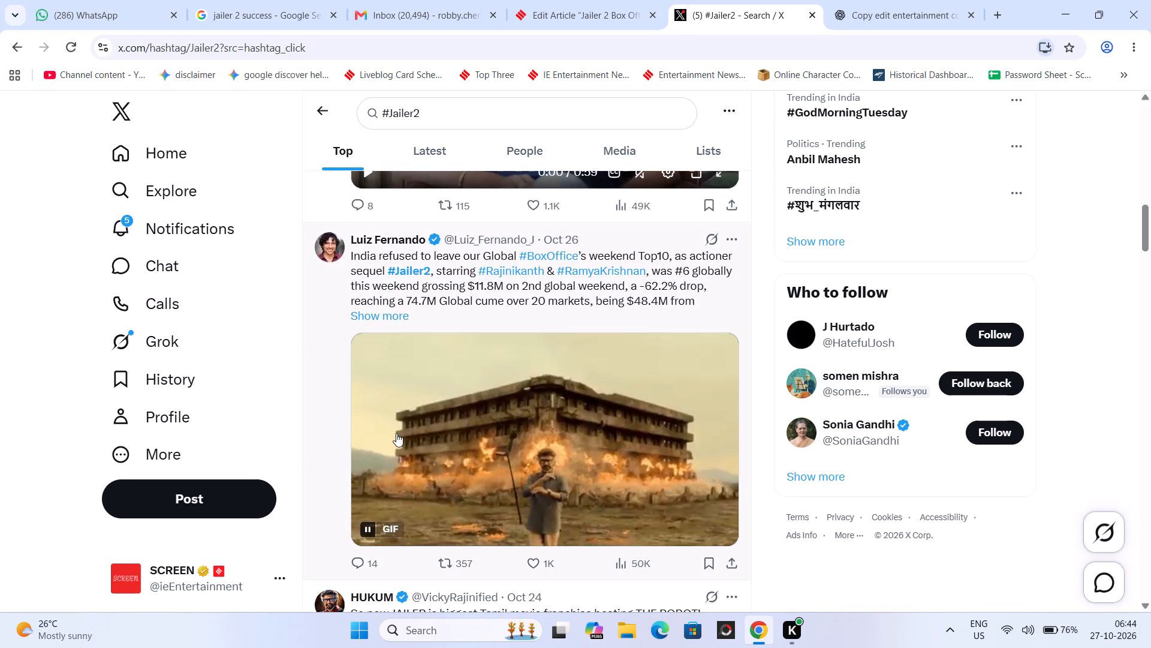
pyautogui.scroll(-6, 396, 433)
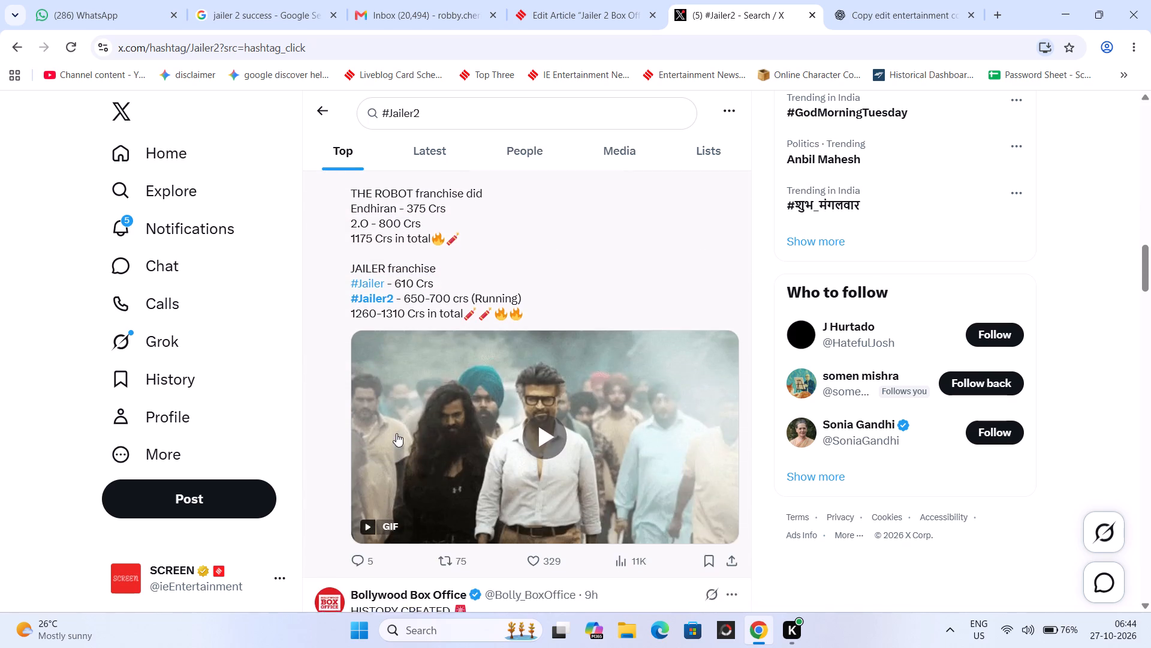
pyautogui.scroll(-5, 396, 433)
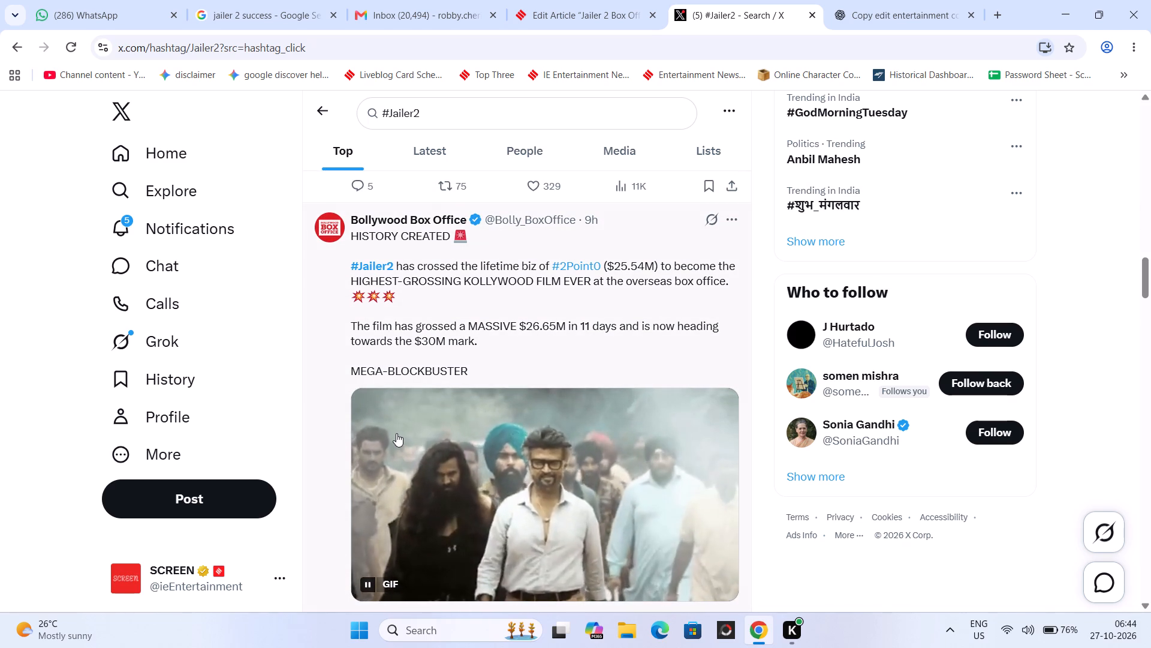
pyautogui.scroll(-4, 396, 433)
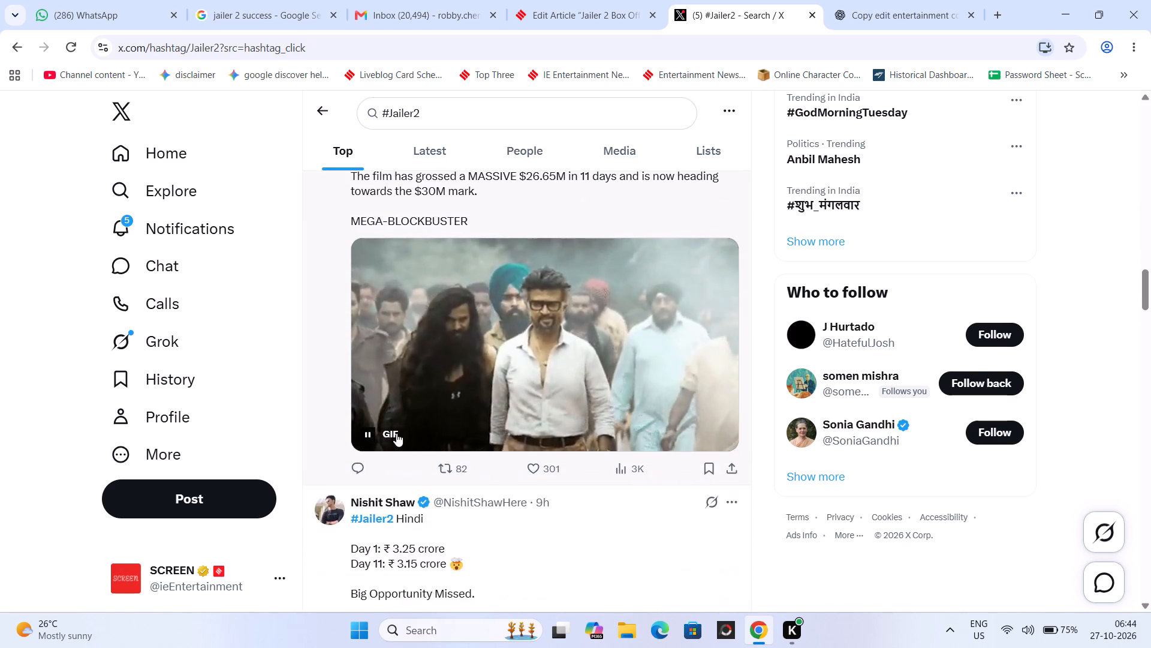
pyautogui.scroll(4, 396, 433)
pyautogui.scroll(-13, 396, 433)
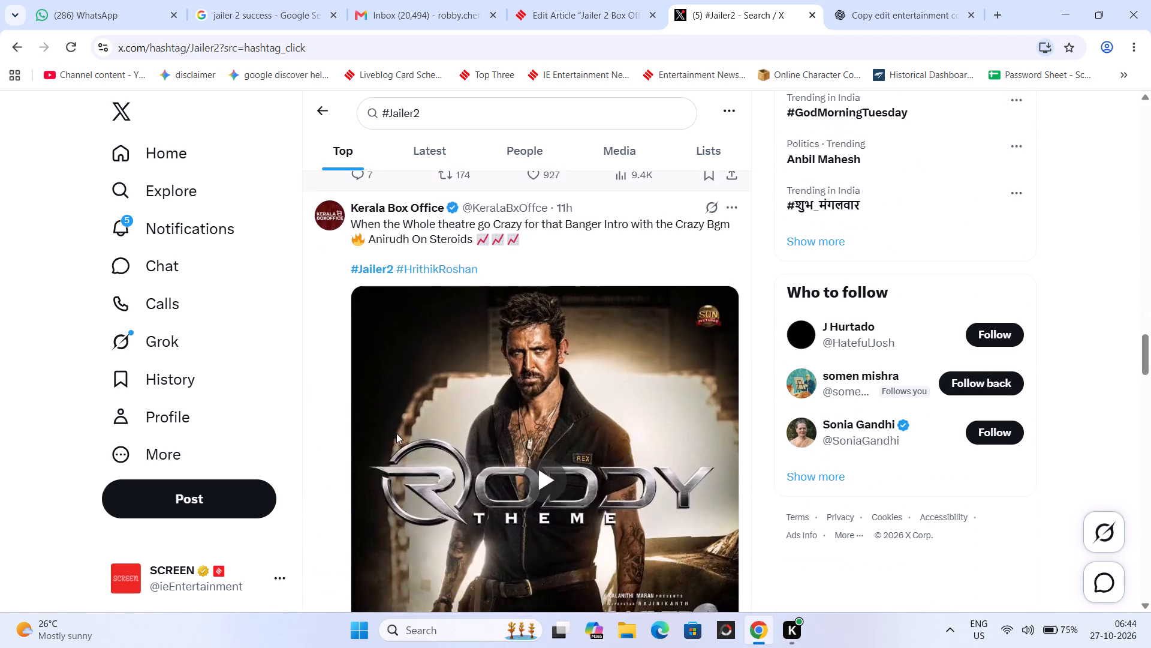
pyautogui.scroll(-7, 396, 433)
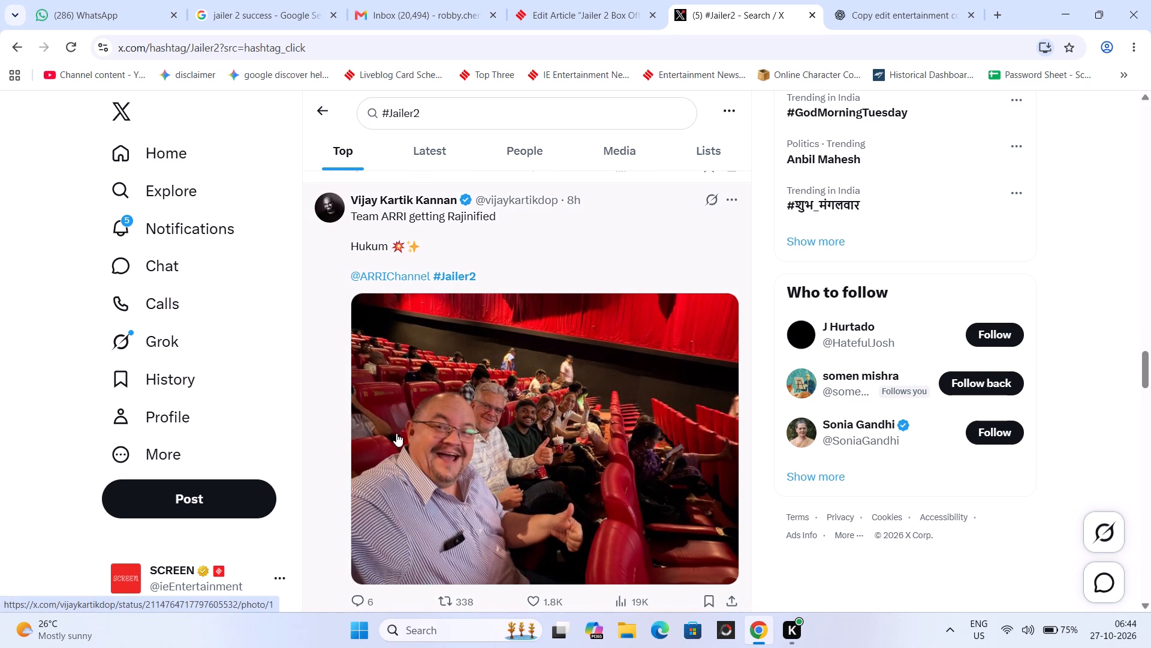
pyautogui.scroll(-1, 396, 433)
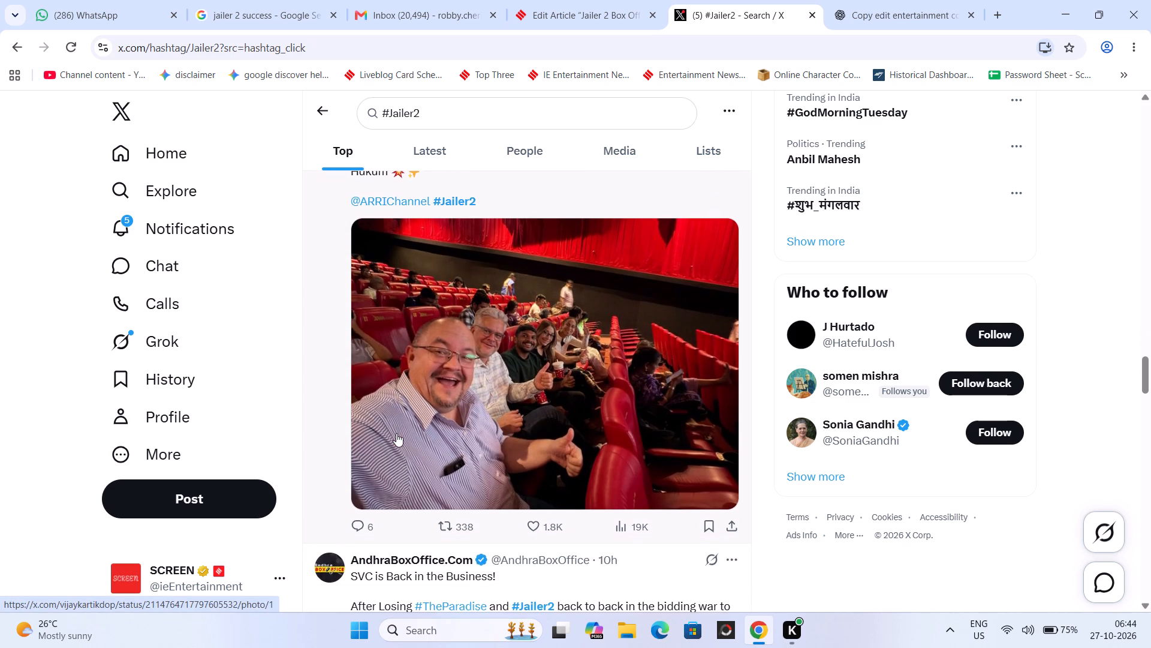
pyautogui.scroll(-1, 396, 436)
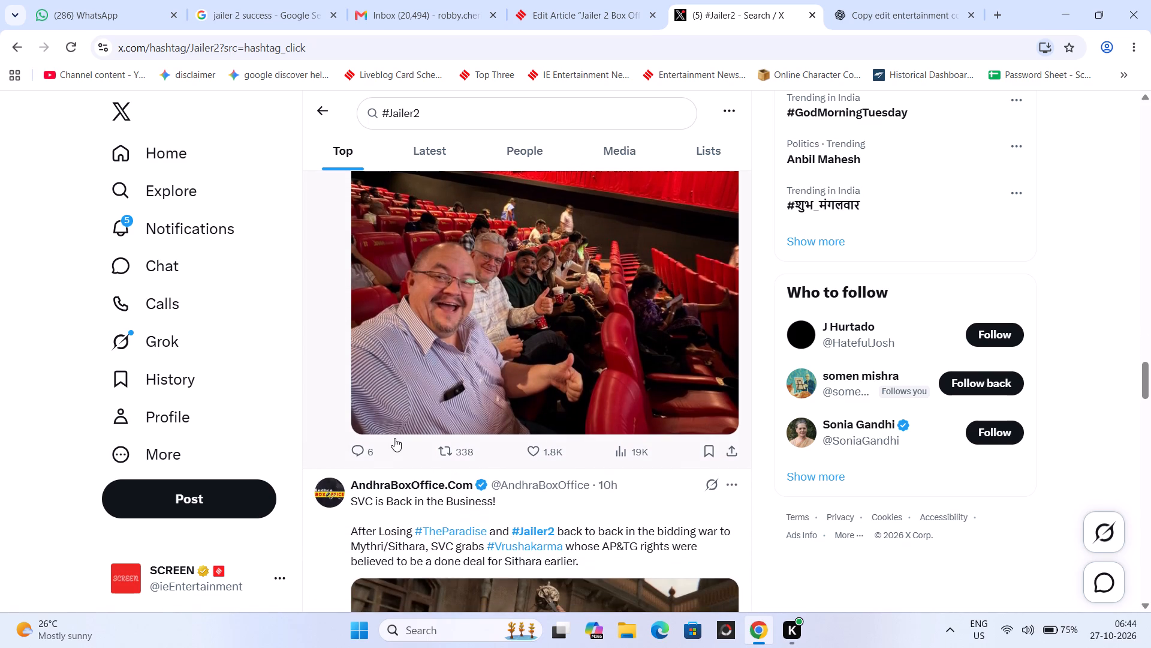
pyautogui.scroll(-2, 394, 438)
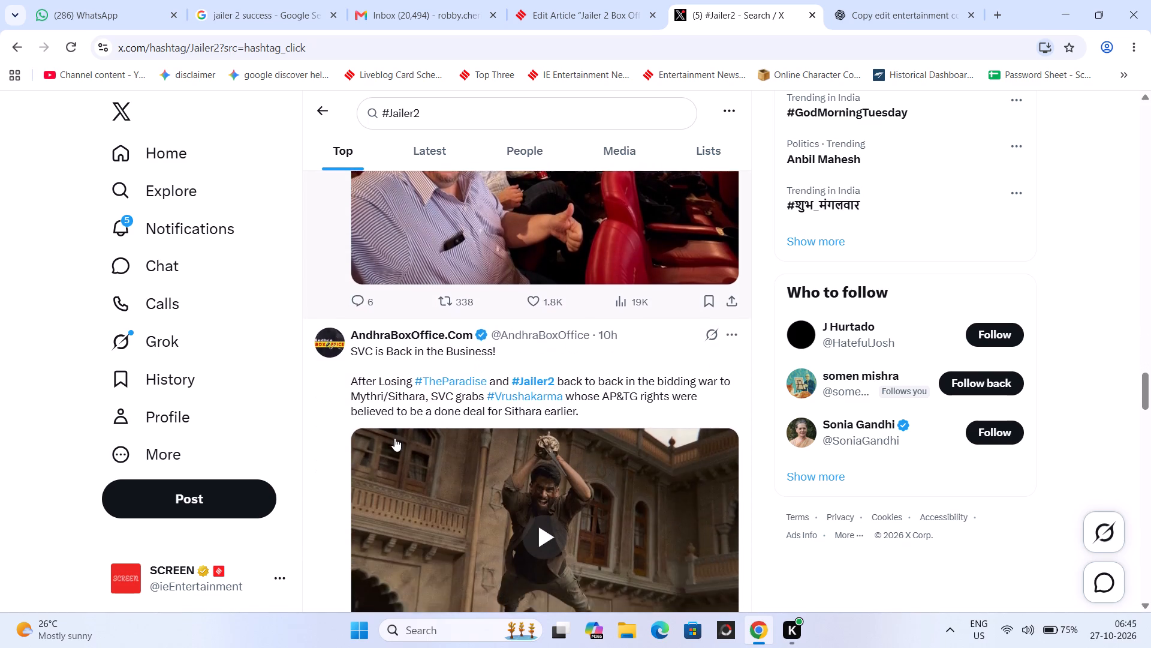
pyautogui.scroll(-3, 394, 438)
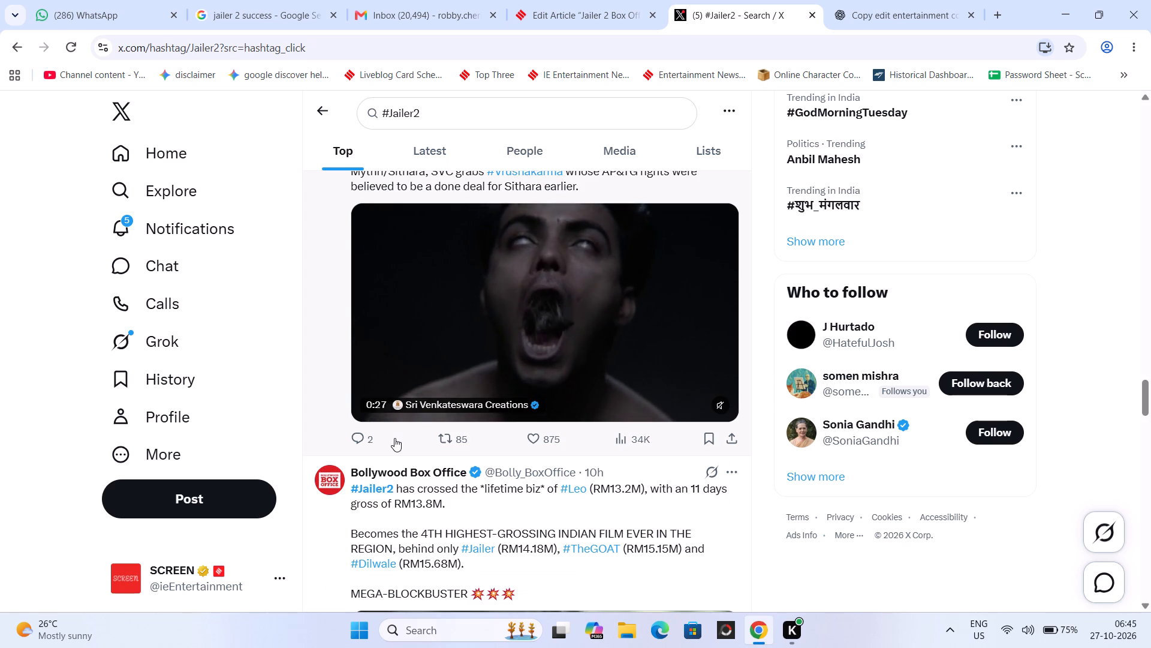
pyautogui.scroll(-7, 394, 433)
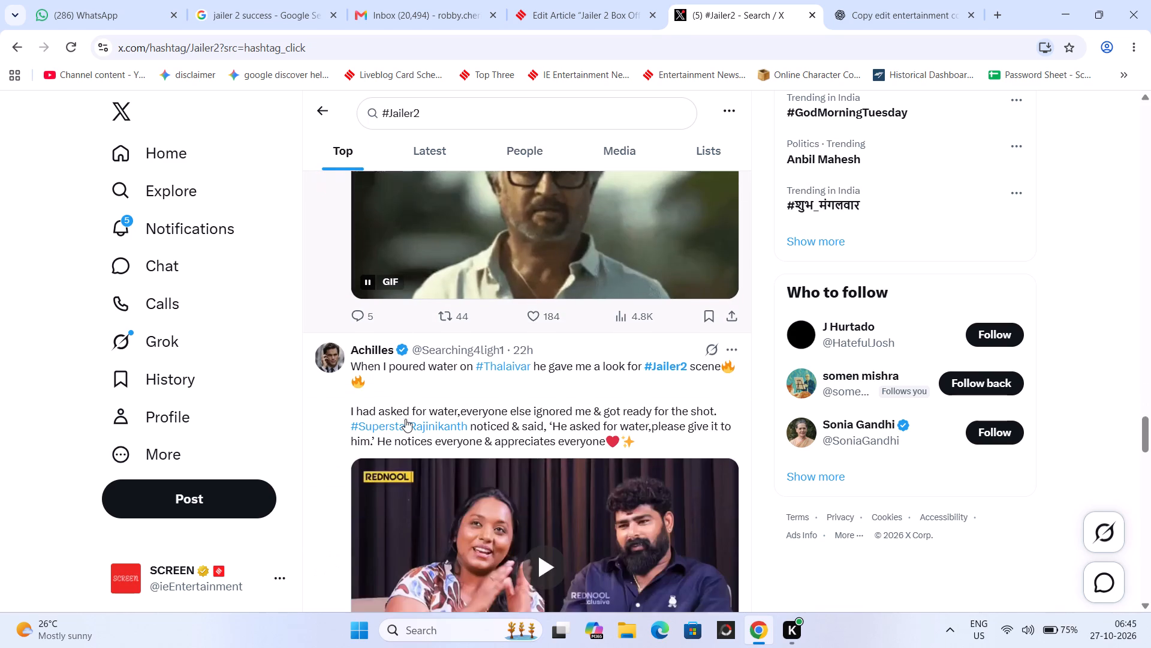
pyautogui.scroll(-3, 405, 419)
pyautogui.scroll(2, 405, 419)
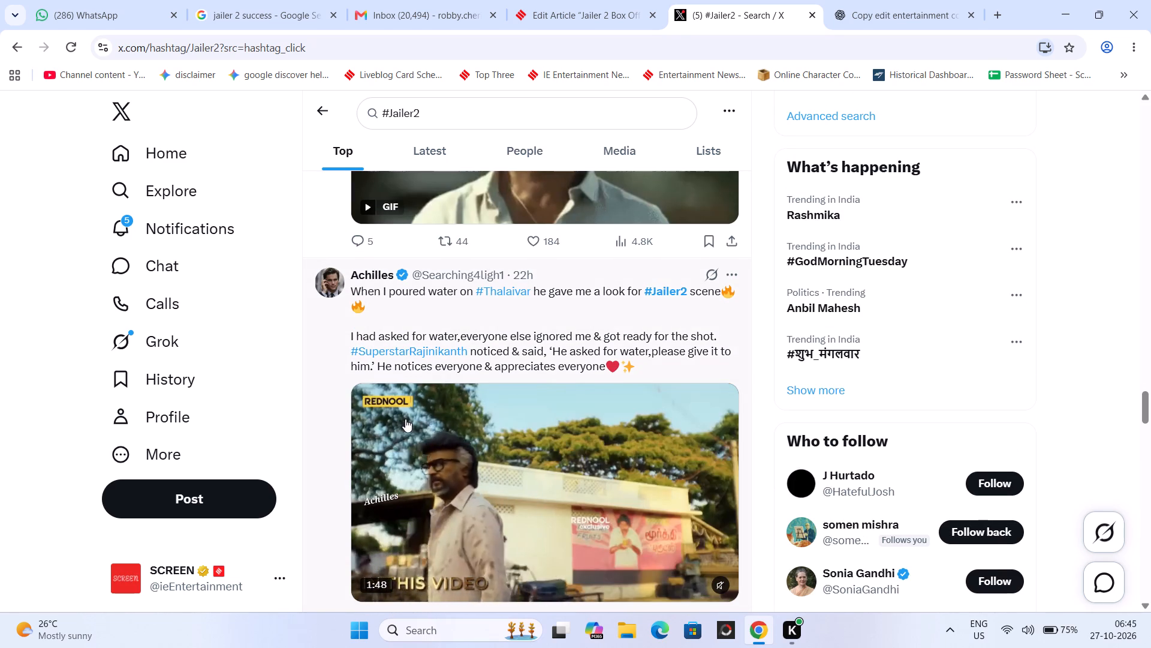
pyautogui.scroll(-8, 405, 419)
pyautogui.scroll(3, 405, 419)
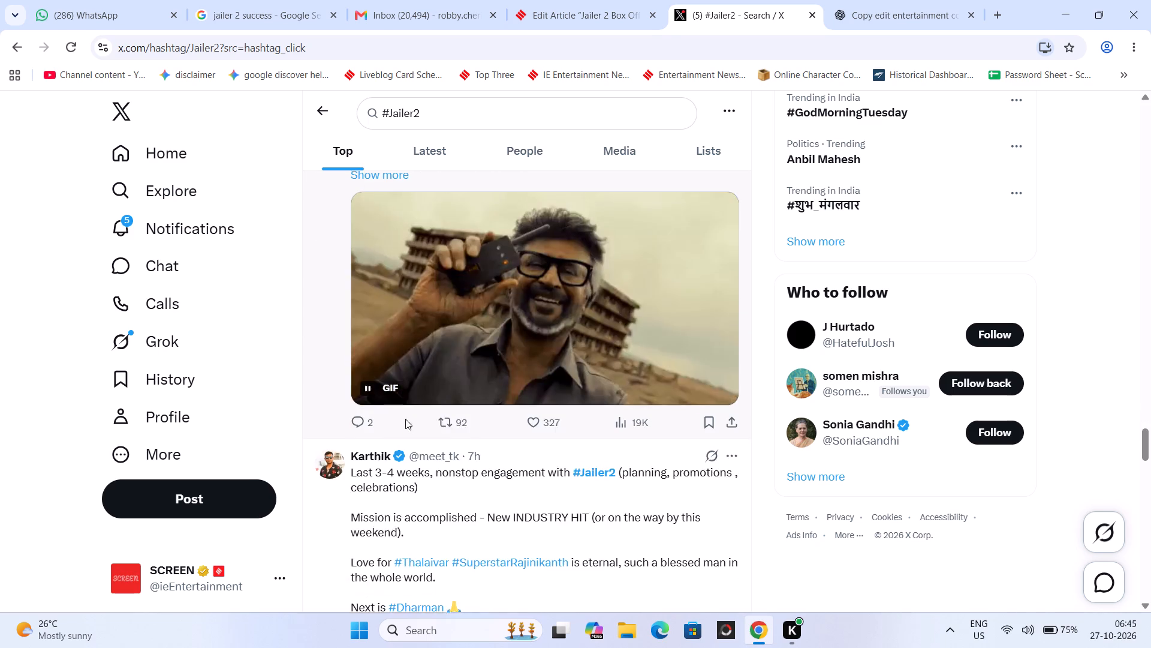
pyautogui.scroll(-5, 405, 419)
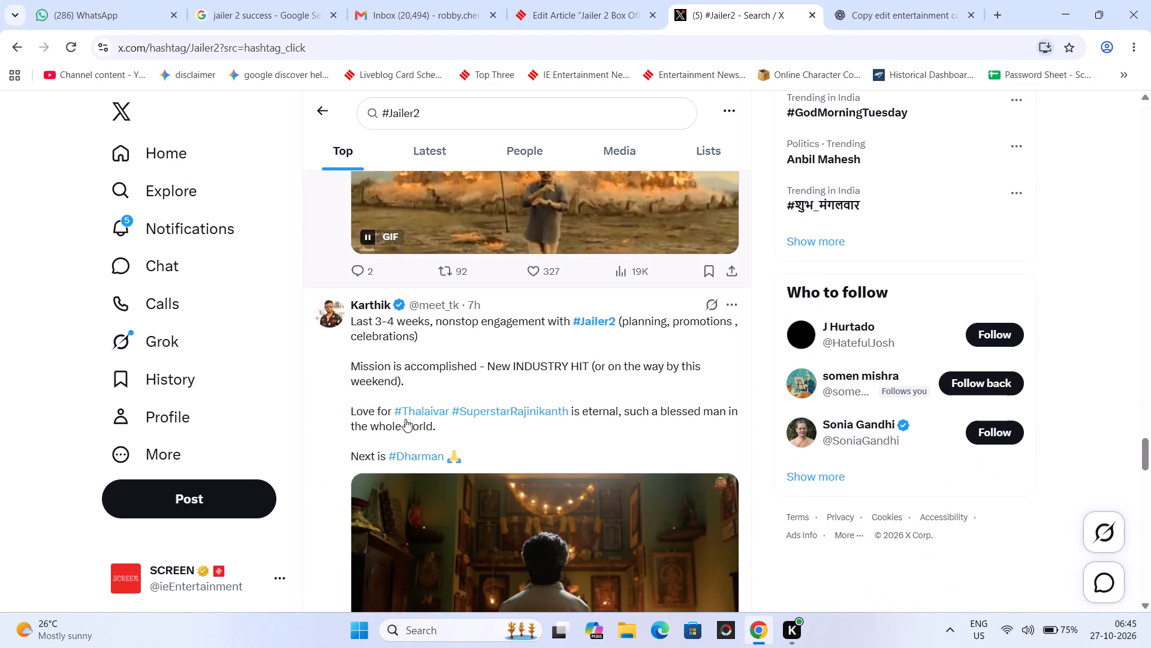
pyautogui.scroll(-6, 405, 419)
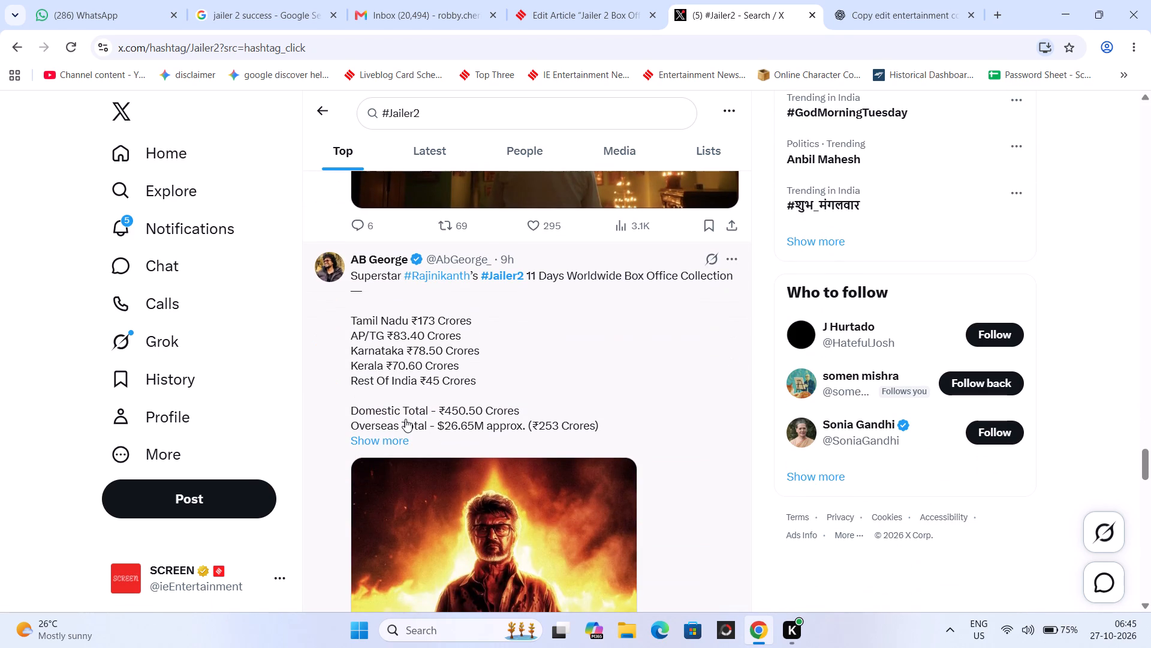
pyautogui.scroll(-11, 405, 419)
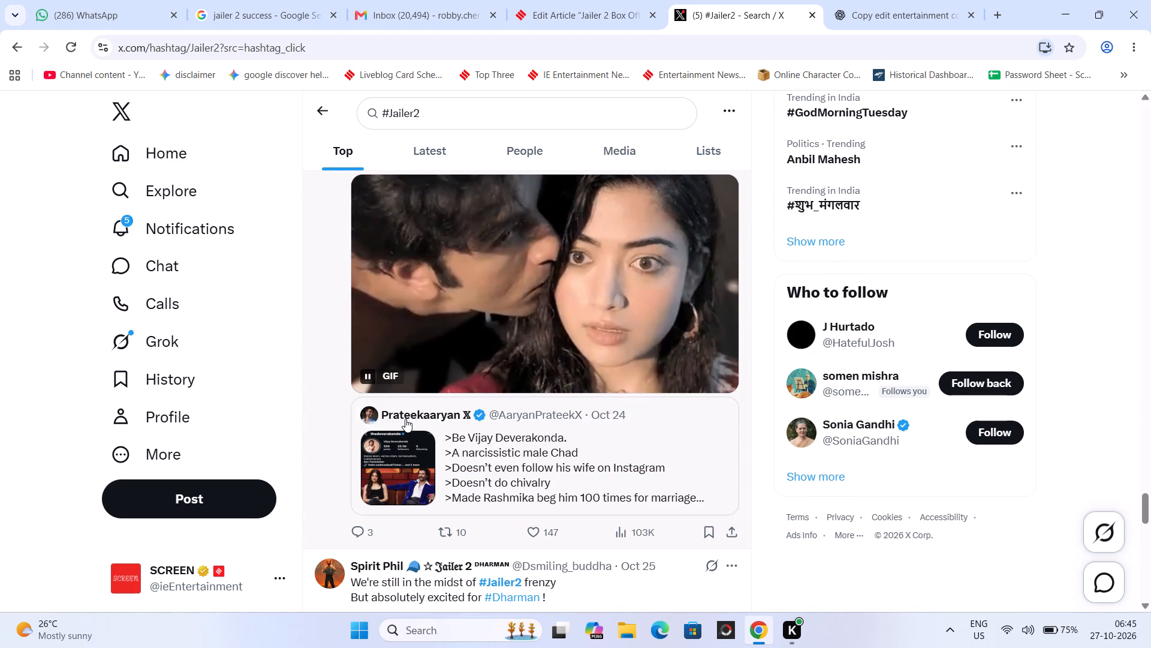
pyautogui.scroll(-3, 405, 419)
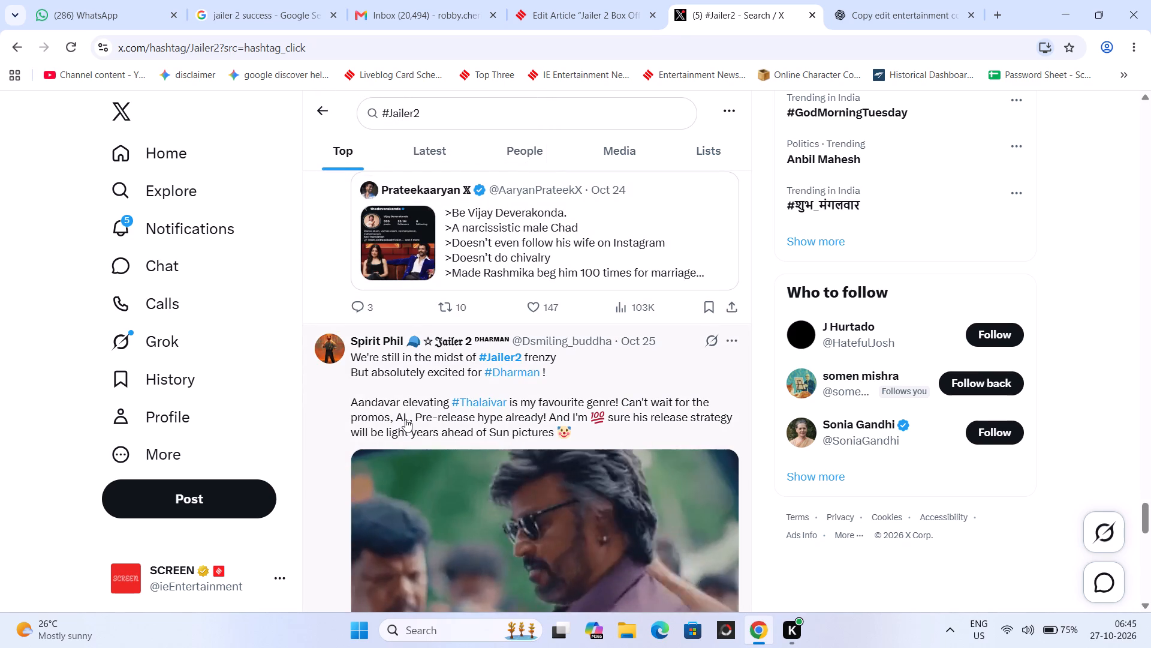
pyautogui.scroll(-4, 405, 419)
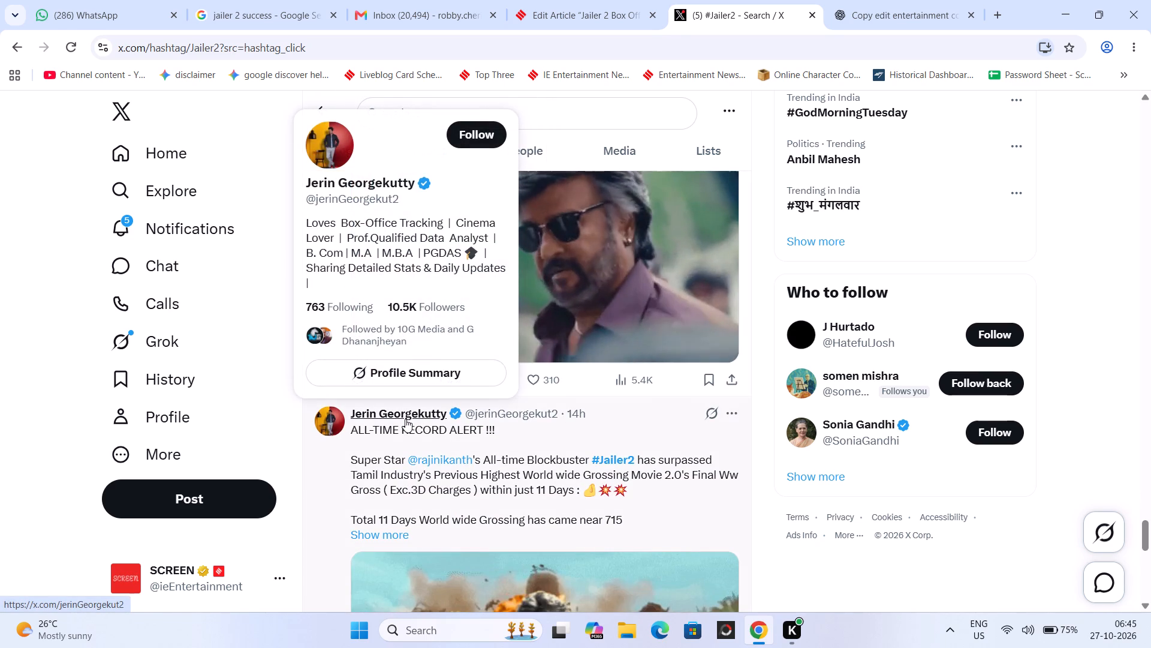
# Expand the "ALL-TIME RECORD ALERT" post about Jailer 2's 11-day worldwide gross to read its full text.
pyautogui.scroll(-1, 405, 419)
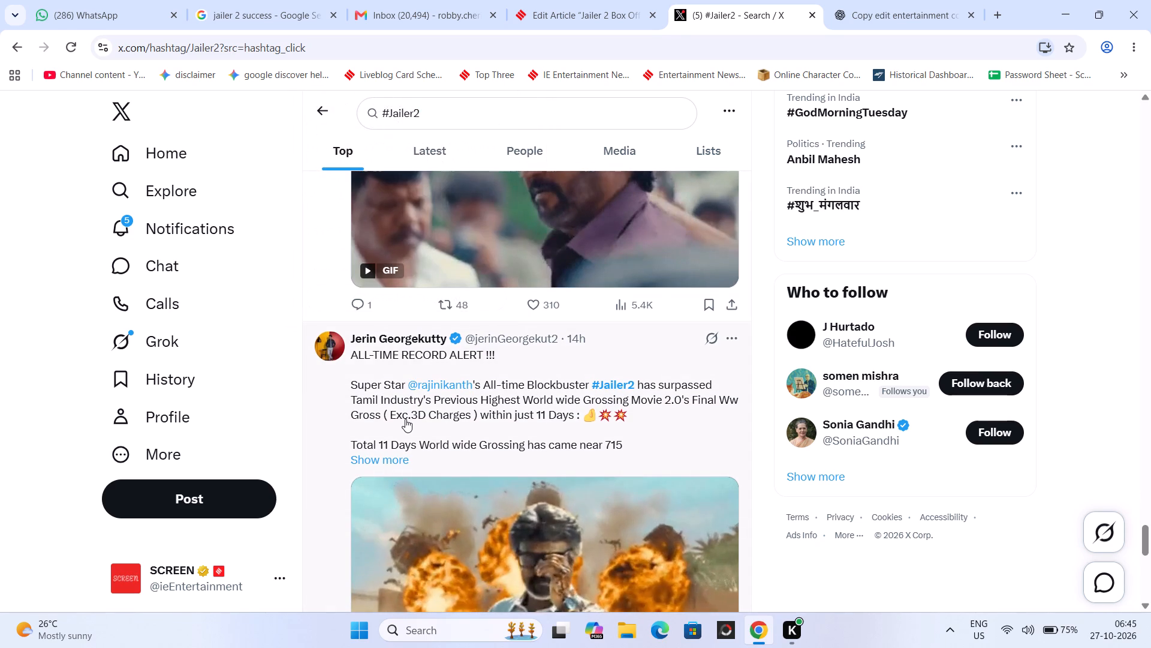
pyautogui.click(402, 459)
# Look further through the top #Jailer2 posts for fan reactions, industry comments and other story material.
pyautogui.scroll(-8, 402, 459)
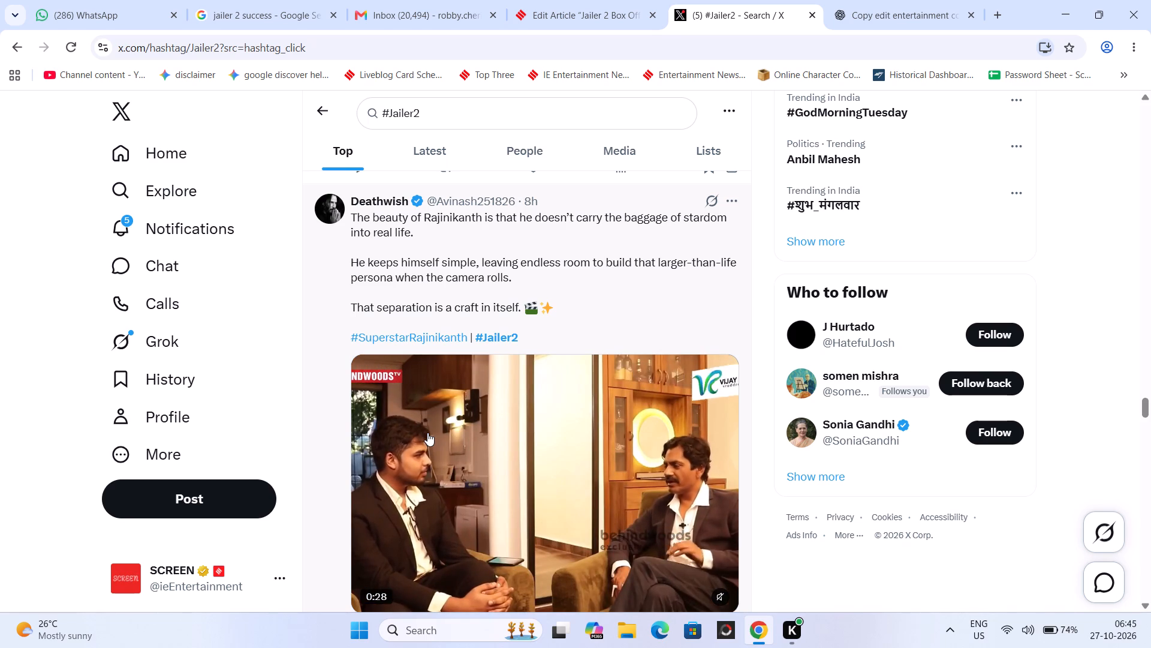
pyautogui.scroll(-7, 427, 433)
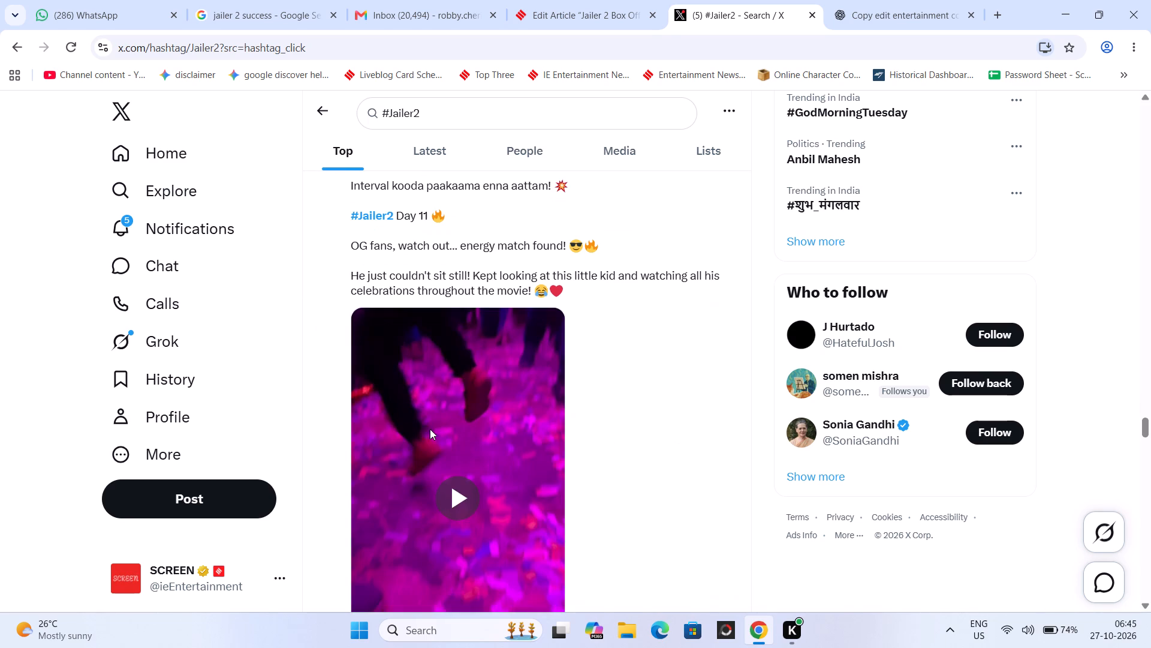
pyautogui.scroll(2, 430, 429)
pyautogui.scroll(-4, 430, 429)
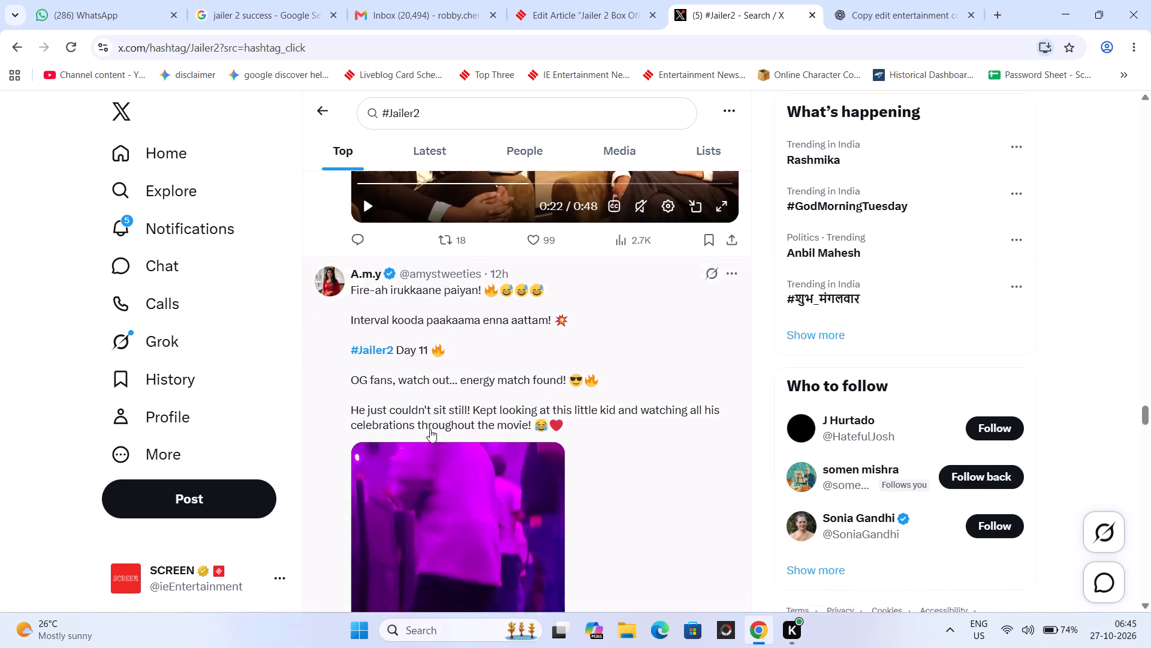
pyautogui.scroll(-6, 430, 429)
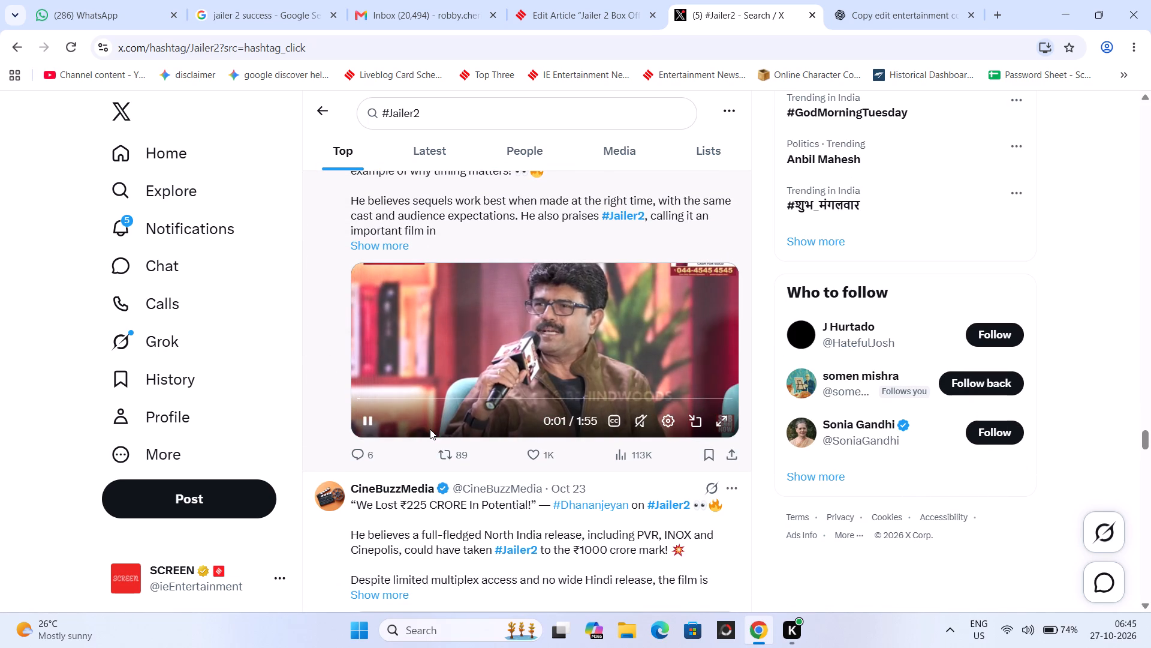
pyautogui.scroll(1, 430, 429)
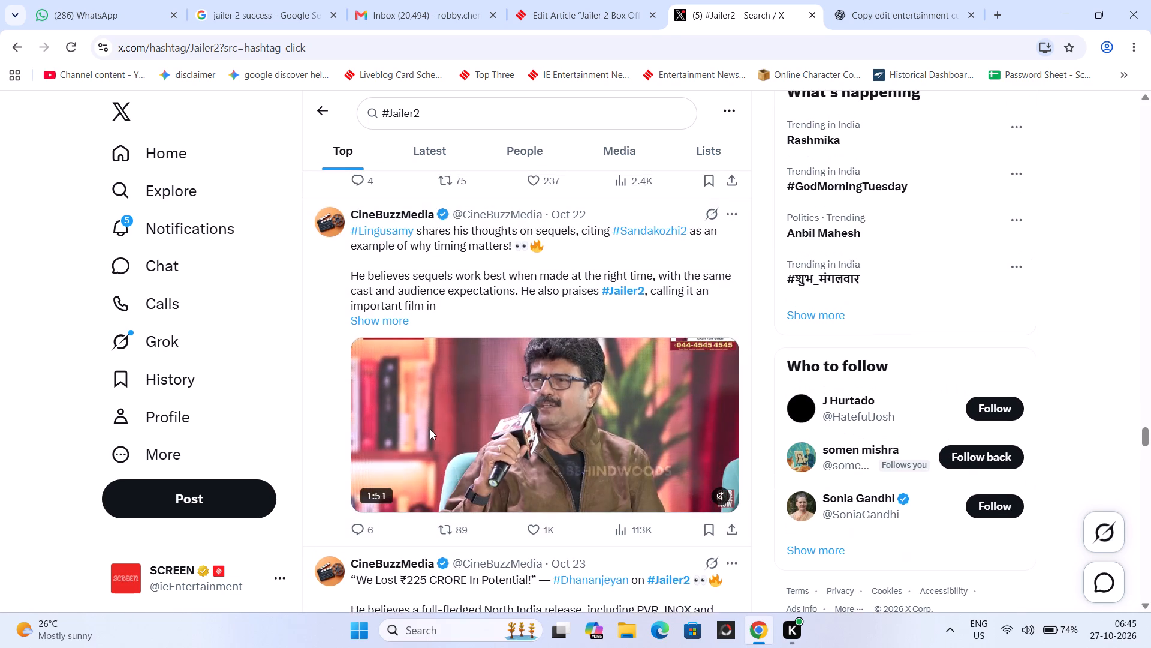
pyautogui.scroll(-10, 430, 429)
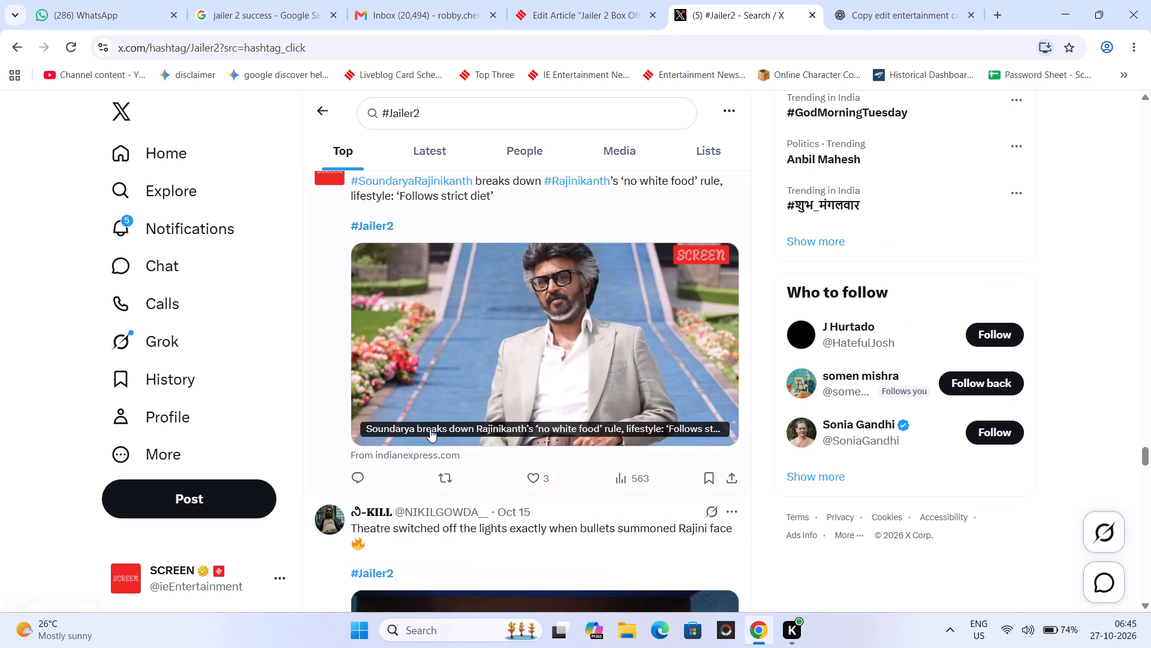
pyautogui.scroll(-7, 430, 429)
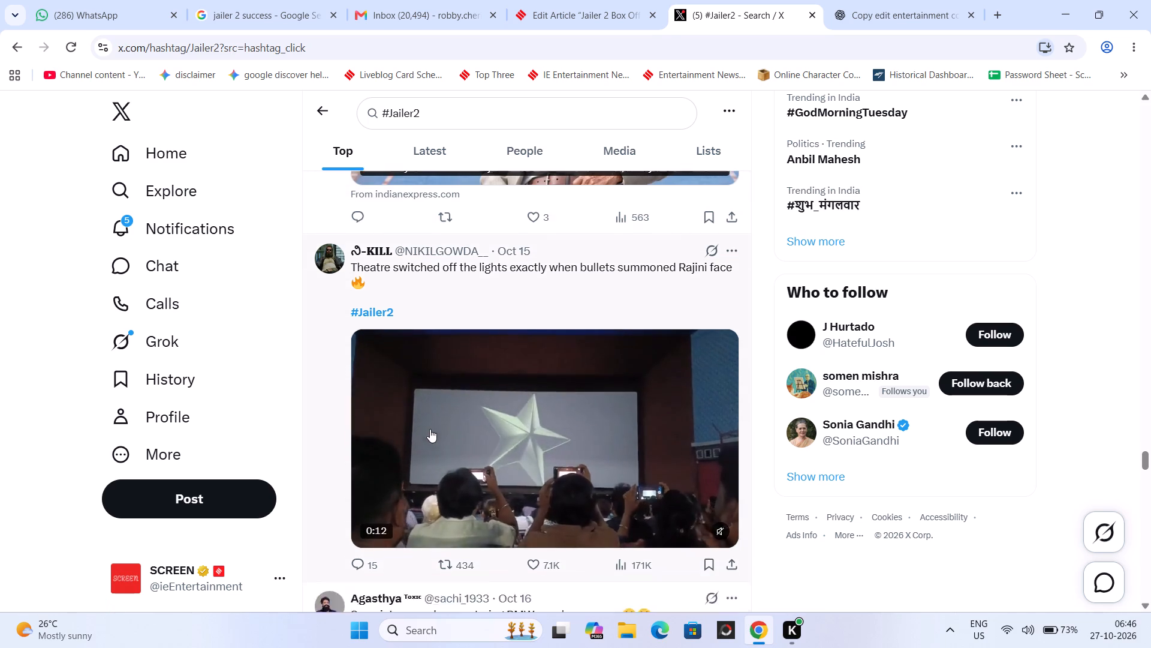
# Examine the older top #Jailer2 posts for Hindi collections, ticket sales and Tamil Nadu box office claims.
pyautogui.scroll(-2, 430, 429)
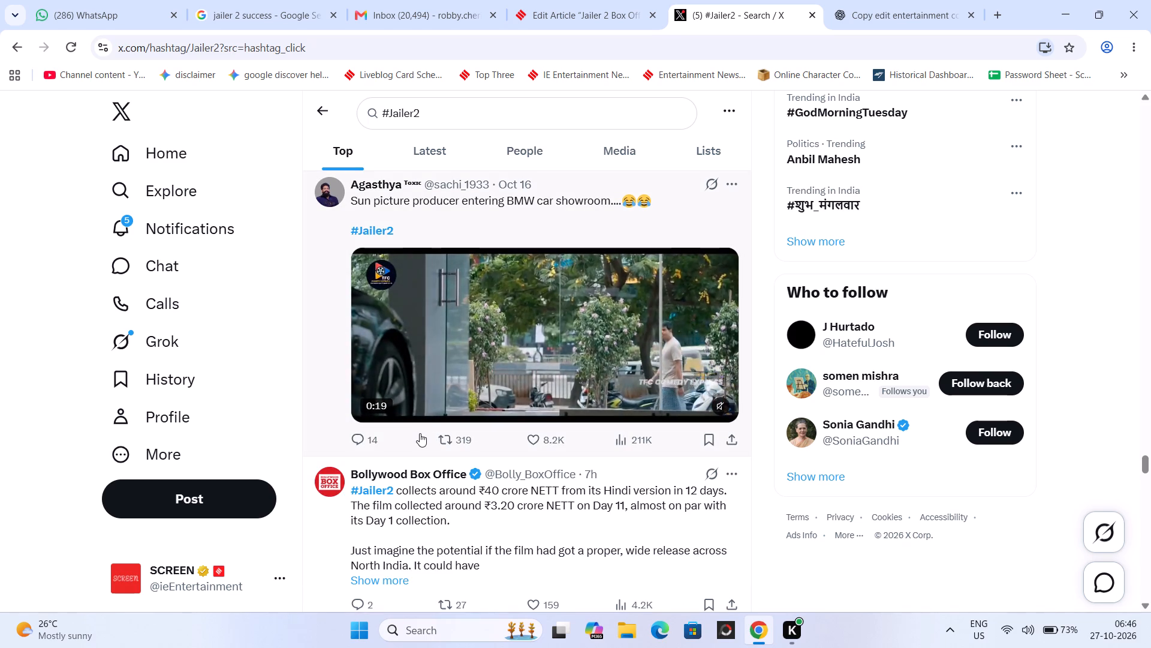
pyautogui.scroll(-3, 411, 443)
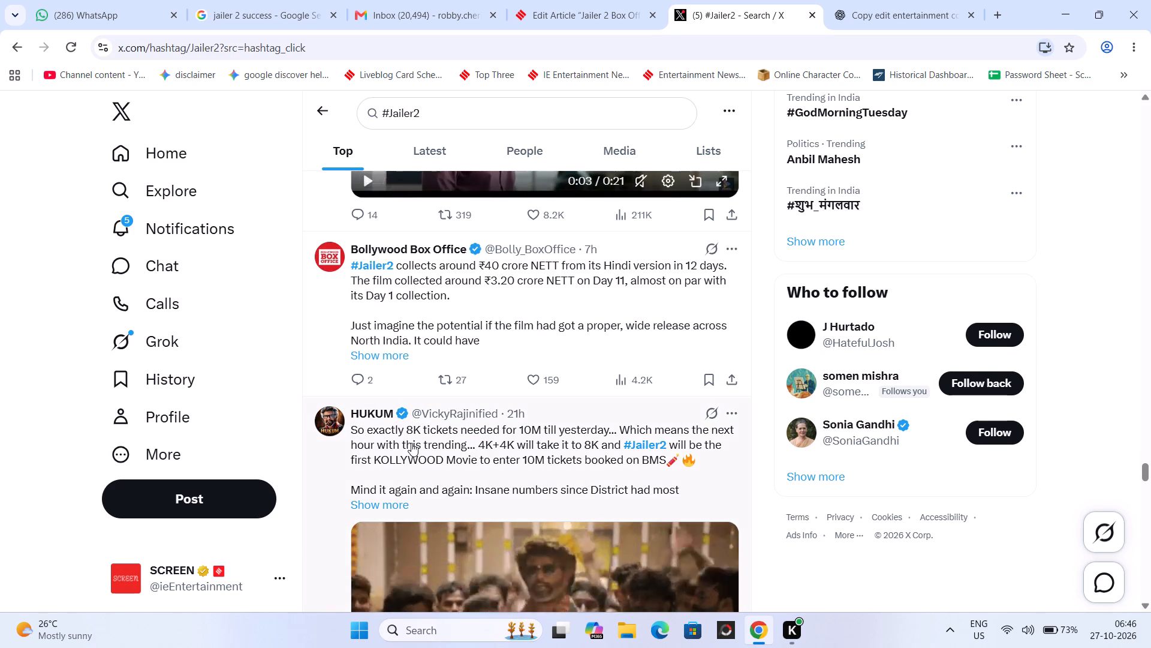
pyautogui.scroll(-8, 411, 443)
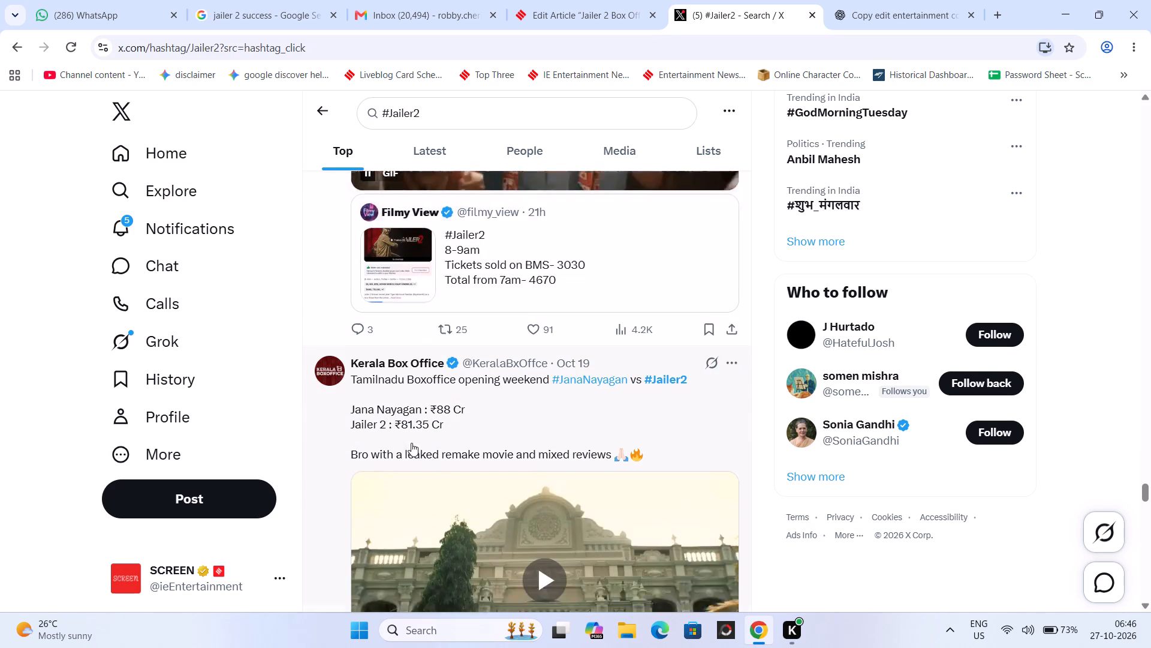
pyautogui.scroll(-2, 411, 443)
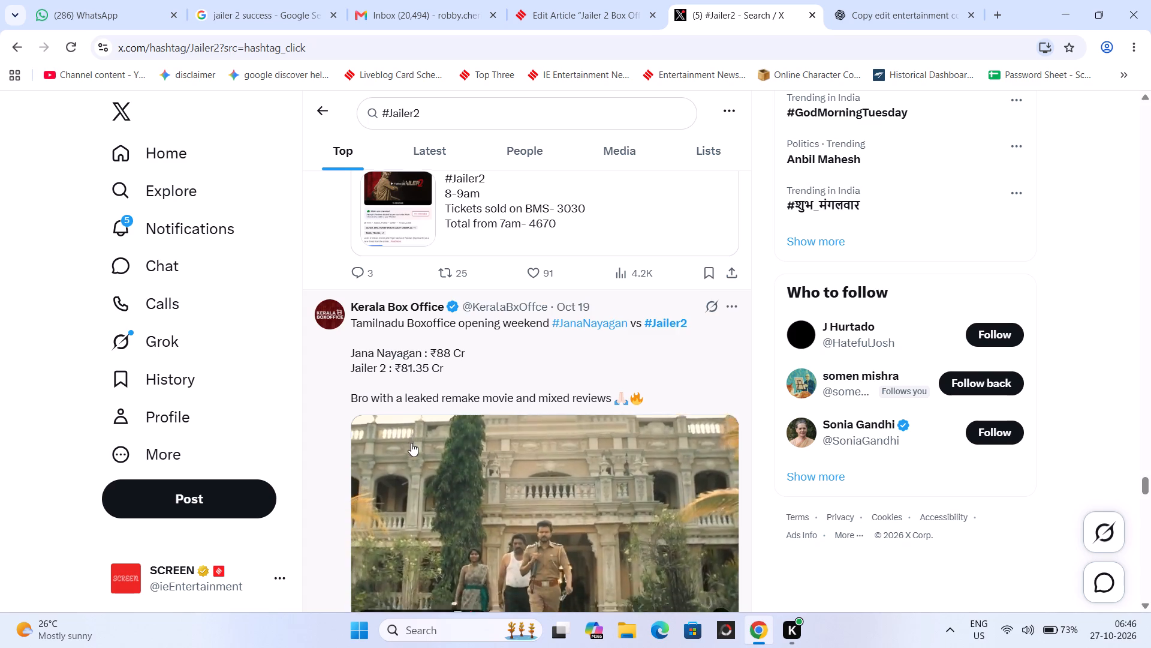
pyautogui.scroll(-5, 411, 443)
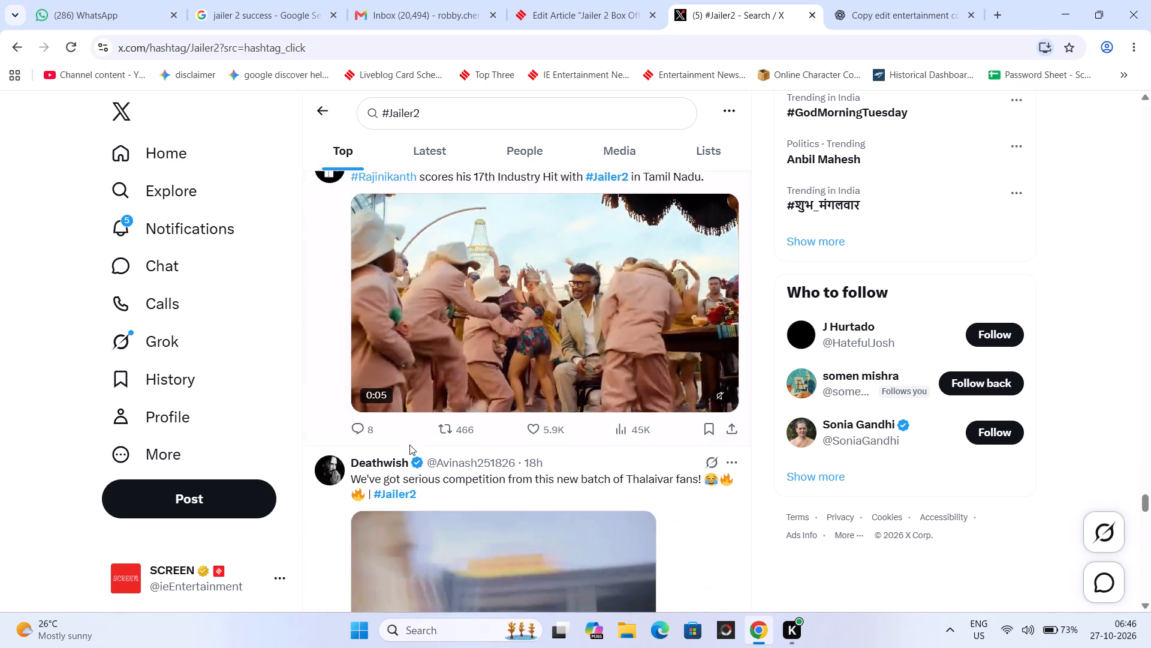
pyautogui.scroll(-13, 409, 445)
pyautogui.scroll(5, 405, 437)
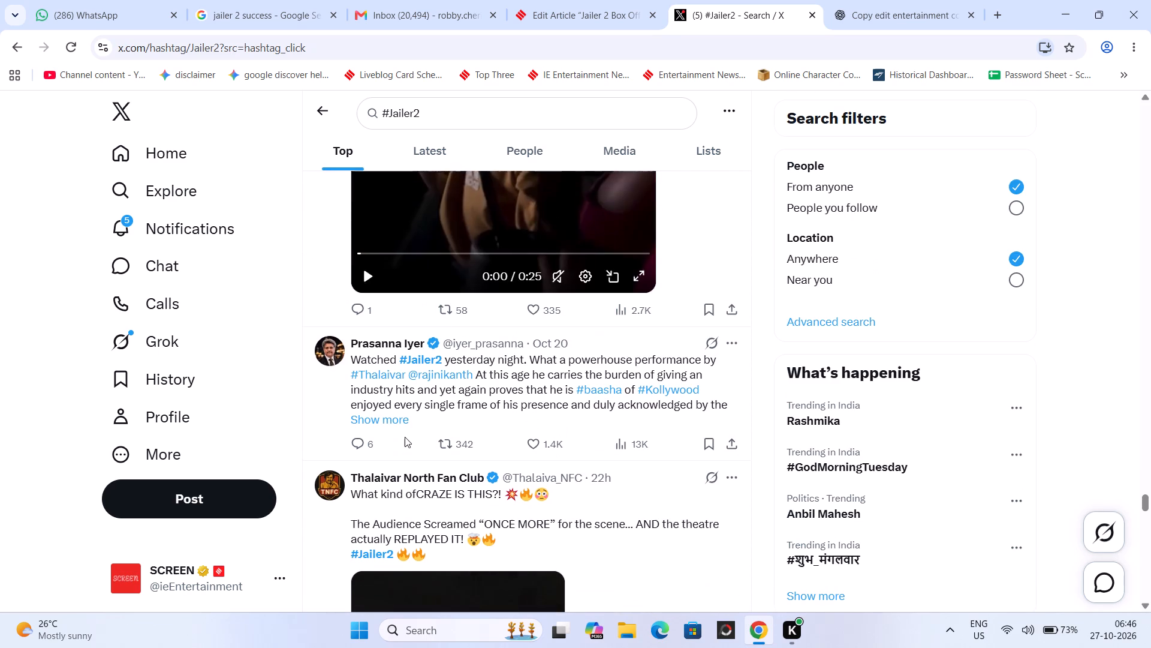
# Show the latest #Jailer2 posts instead of the top ones.
pyautogui.click(442, 163)
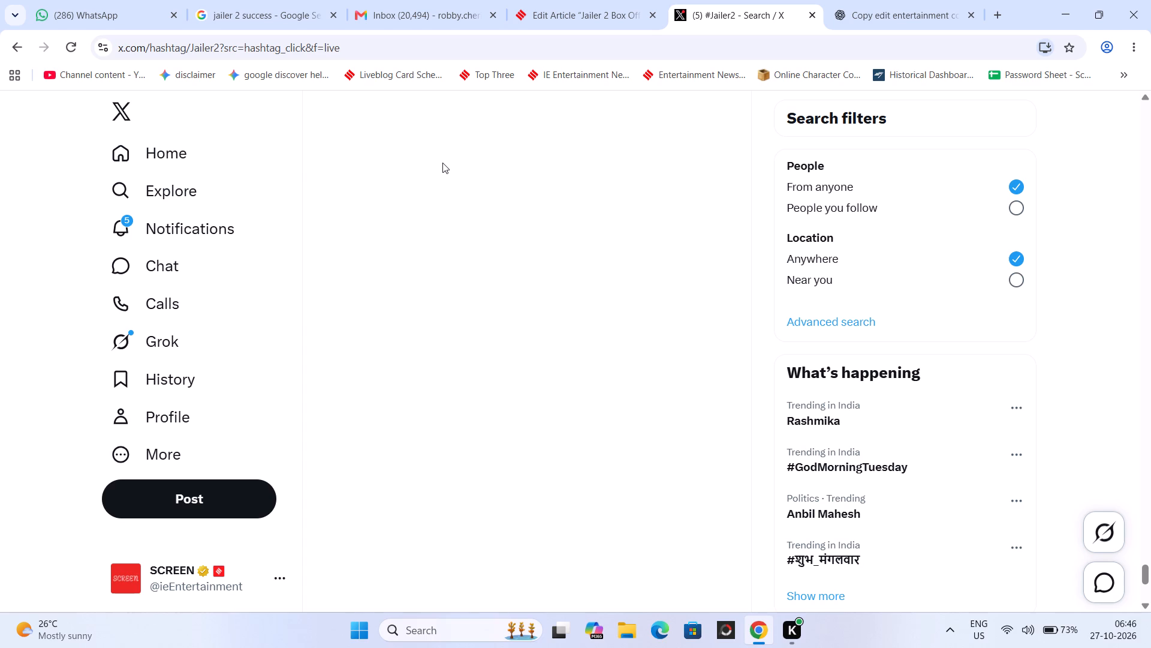
pyautogui.scroll(13, 345, 184)
# Switch to the Jailer 2 Day 12 article editor and save the article as a draft without tags.
pyautogui.click(518, 0)
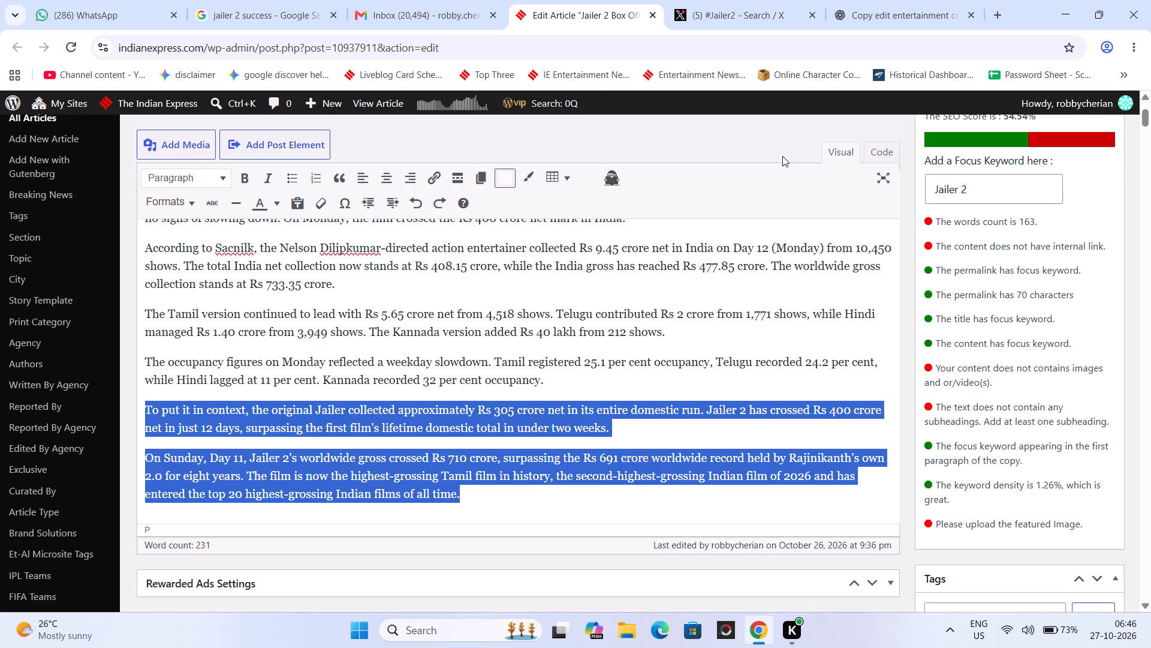
pyautogui.scroll(-5, 785, 164)
pyautogui.click(935, 390)
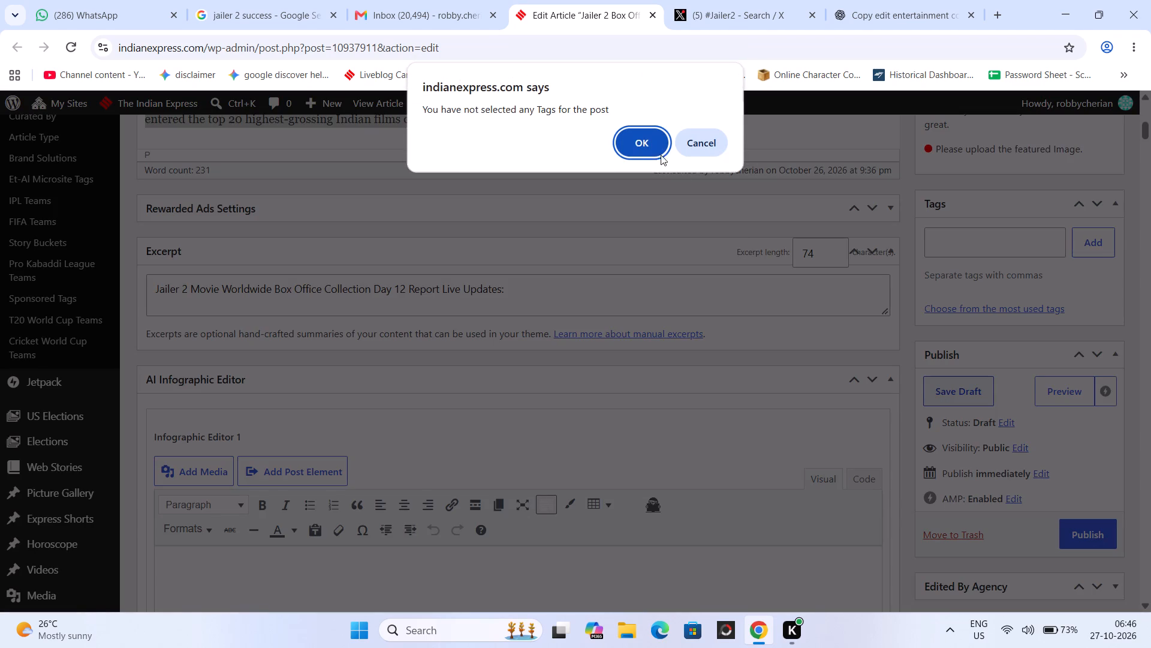
pyautogui.click(641, 147)
# Return to the latest #Jailer2 posts on X and go up to the newest ones.
pyautogui.click(757, 0)
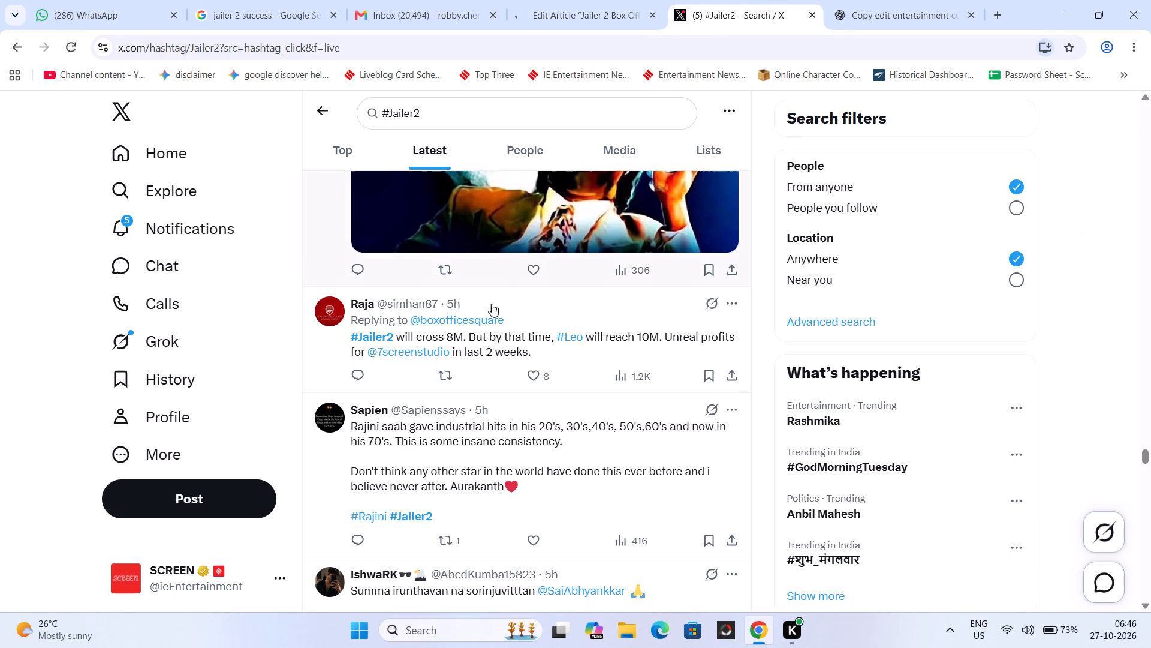
pyautogui.click(1150, 156)
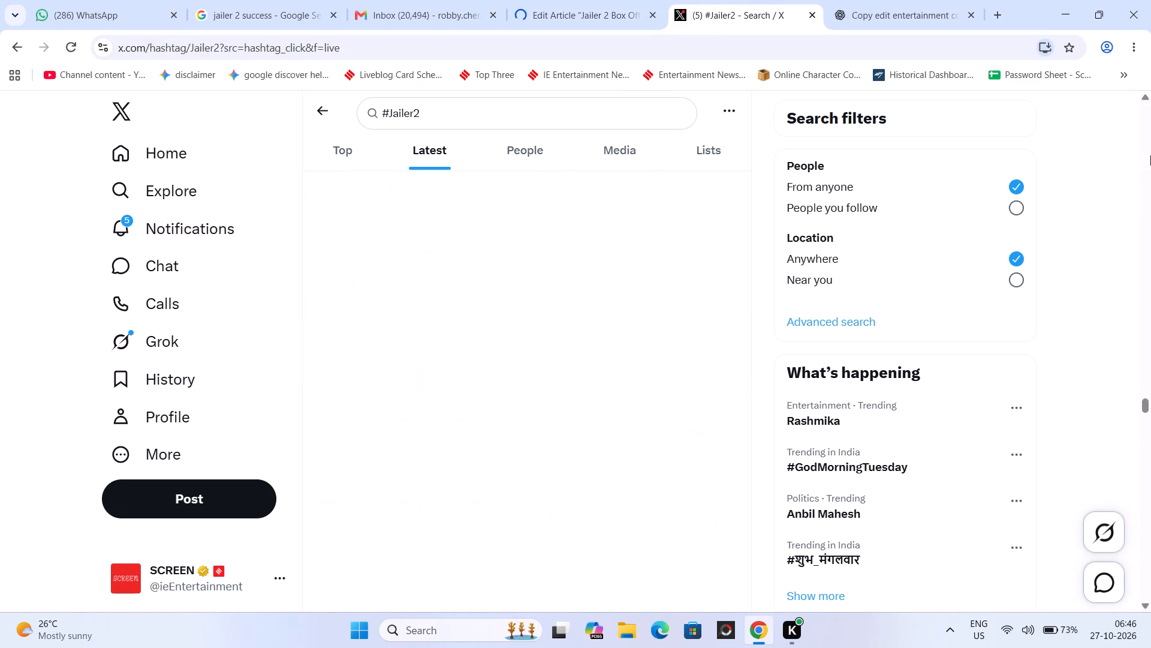
pyautogui.moveTo(1150, 155); pyautogui.dragTo(1148, 77)
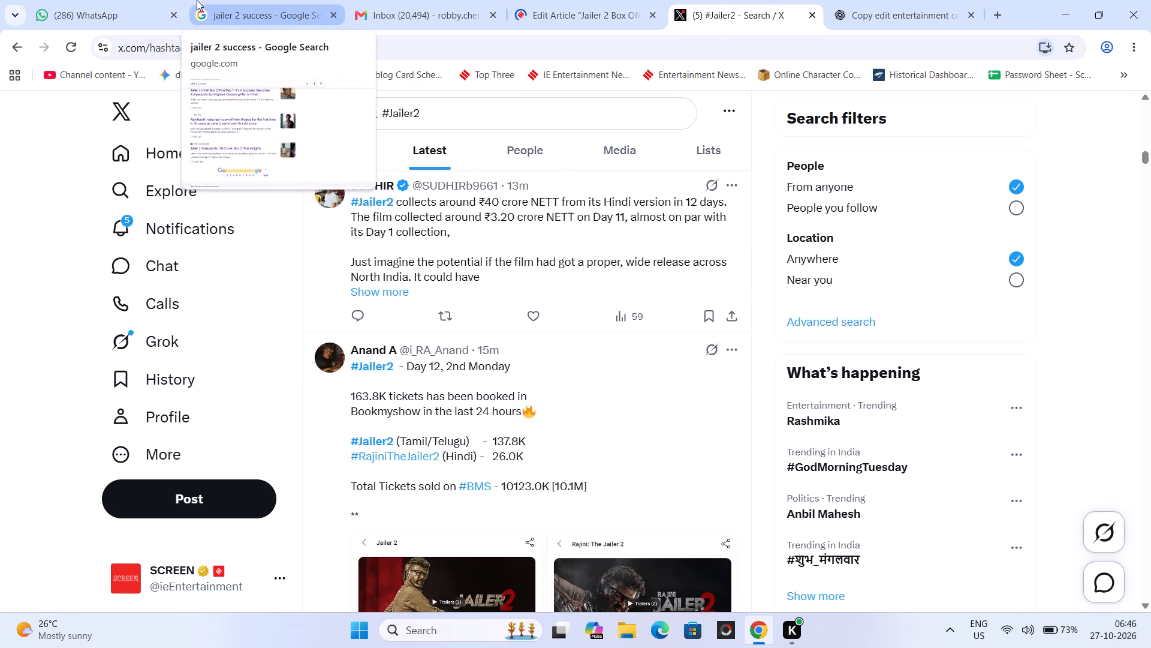
# Switch to the Google results for "jailer 2 success", show all results instead of news, and examine the top stories.
pyautogui.click(197, 0)
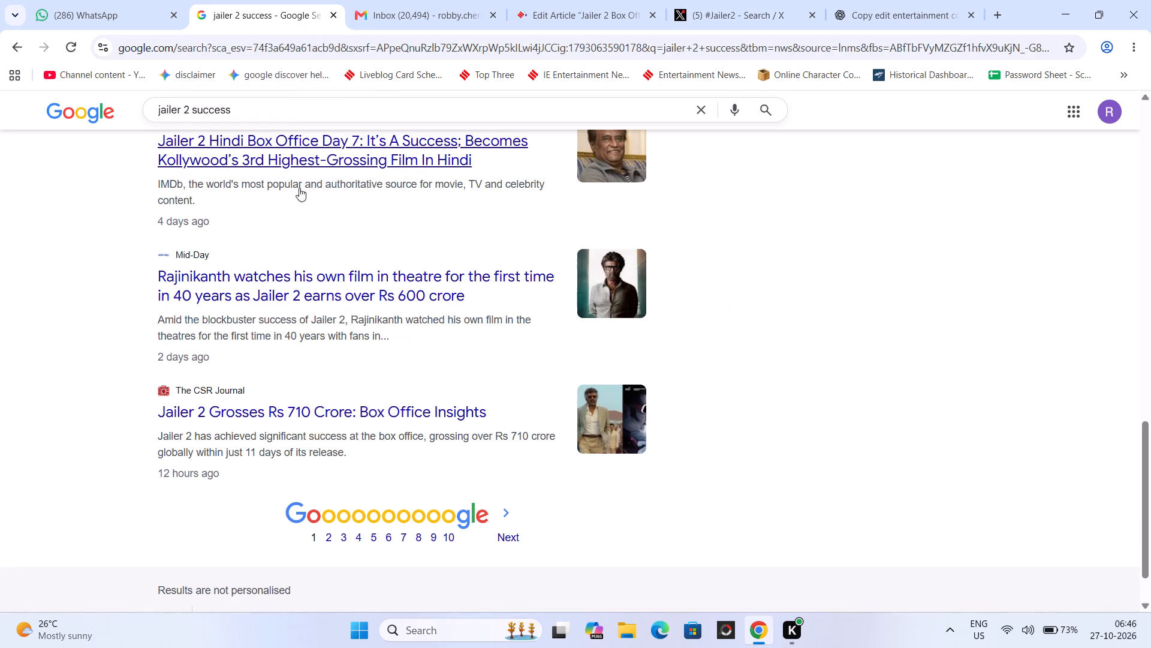
pyautogui.scroll(20, 299, 194)
pyautogui.scroll(6, 299, 194)
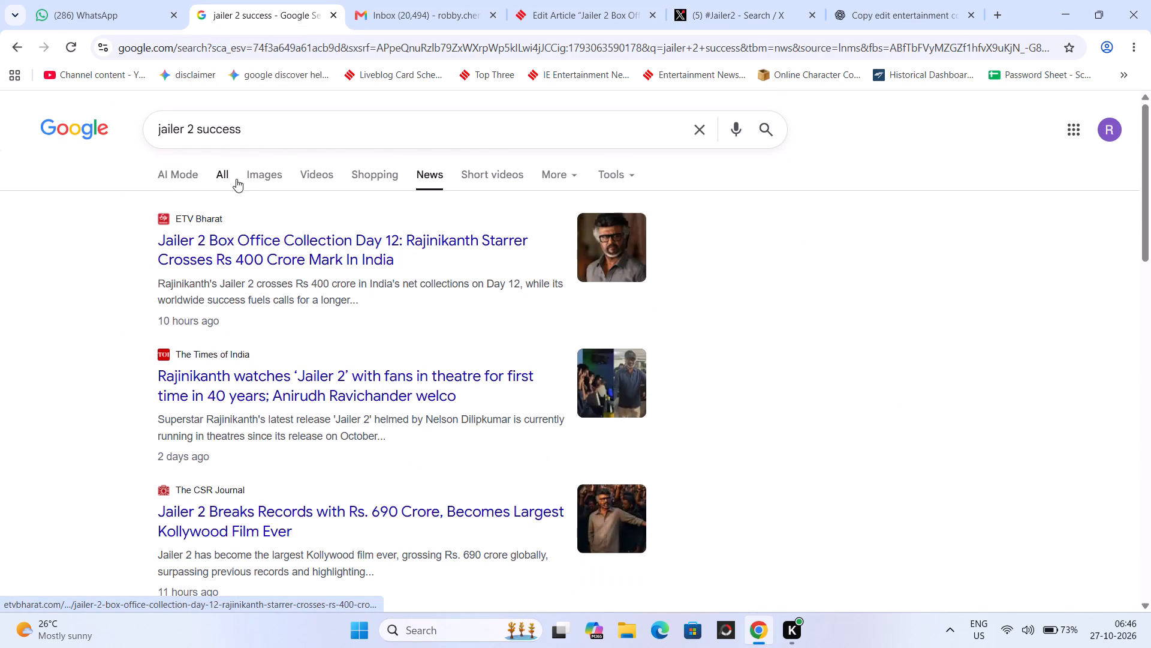
pyautogui.click(224, 173)
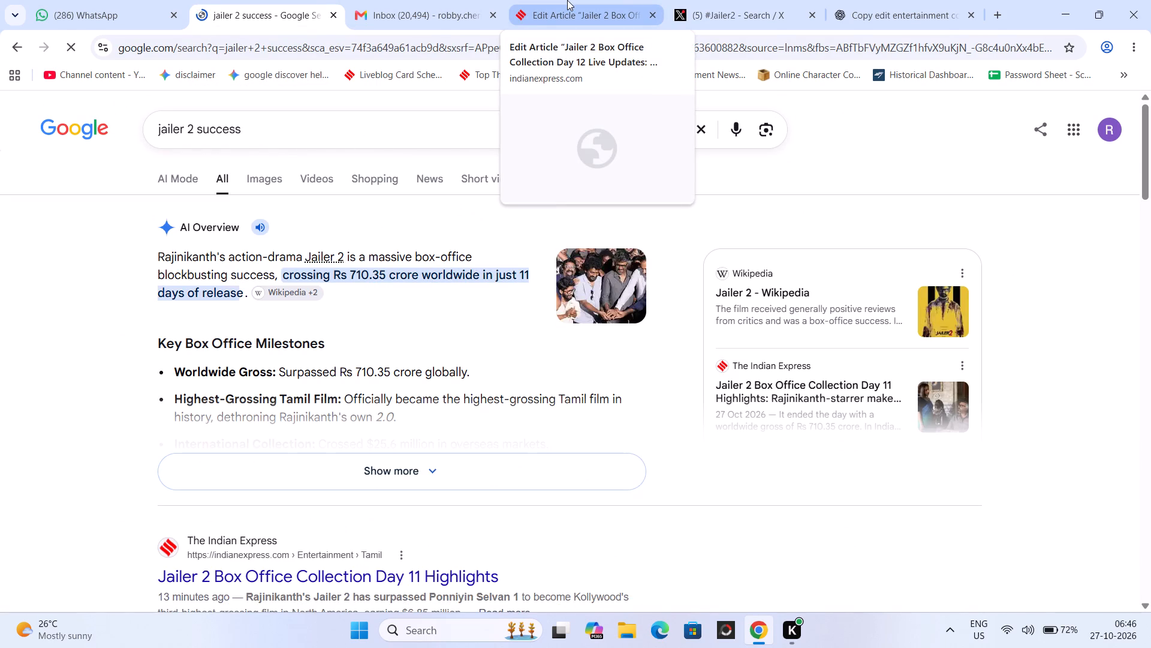
pyautogui.scroll(-6, 406, 295)
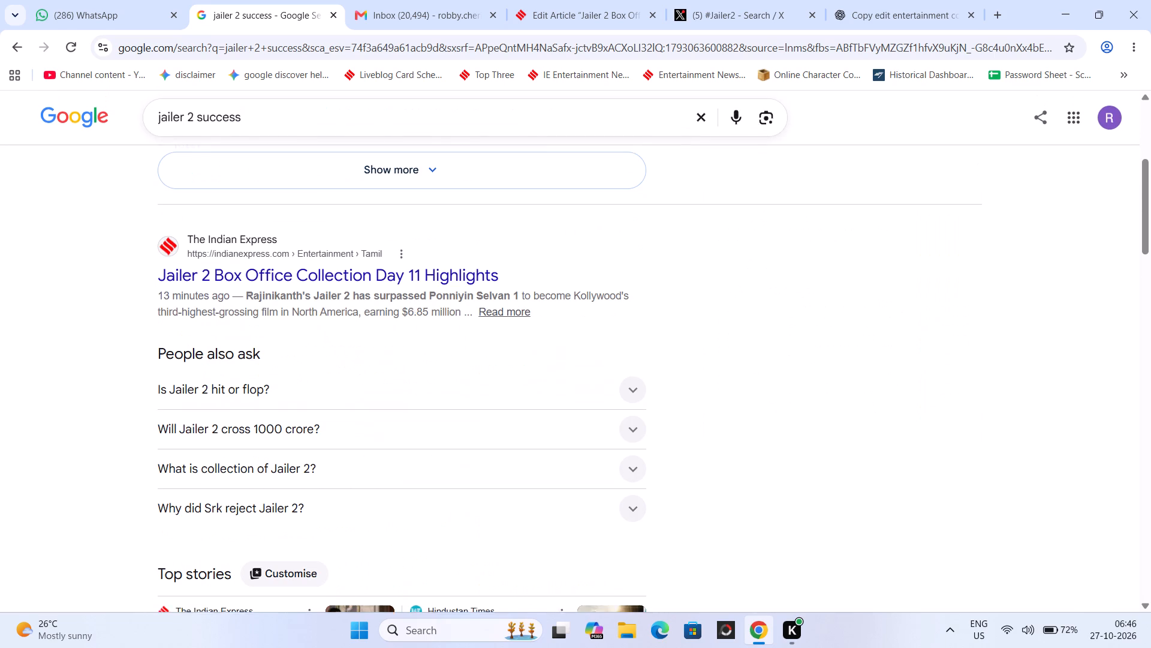
pyautogui.scroll(-2, 409, 302)
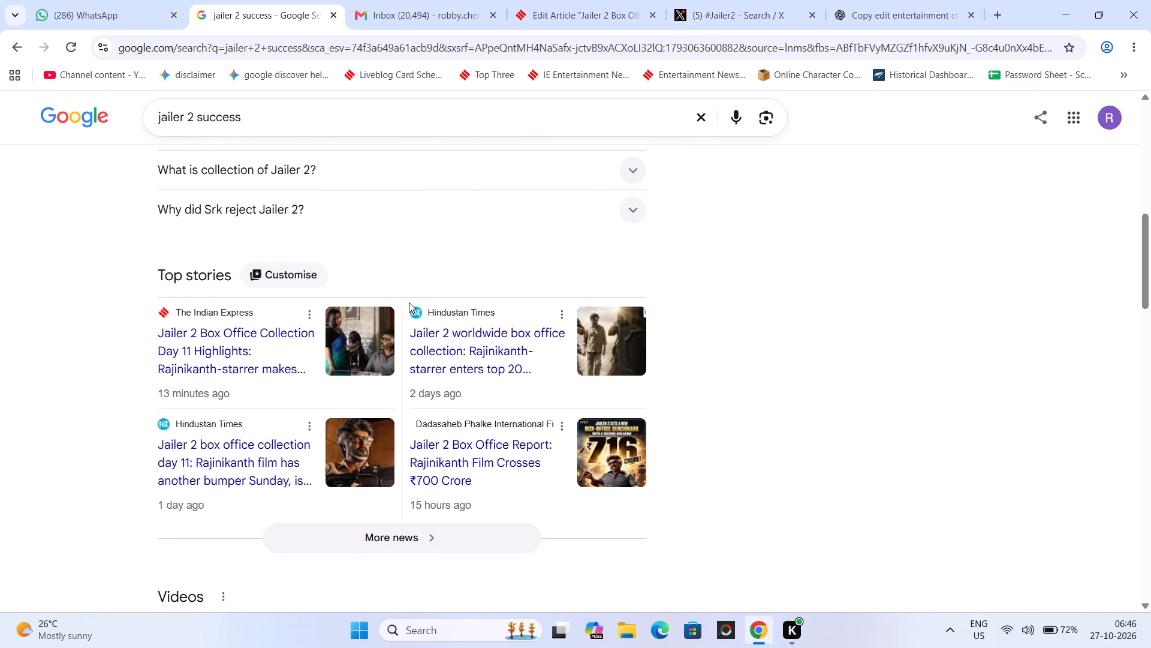
# Switch back to X, search for "taran" and open the taran adarsh profile.
pyautogui.click(736, 0)
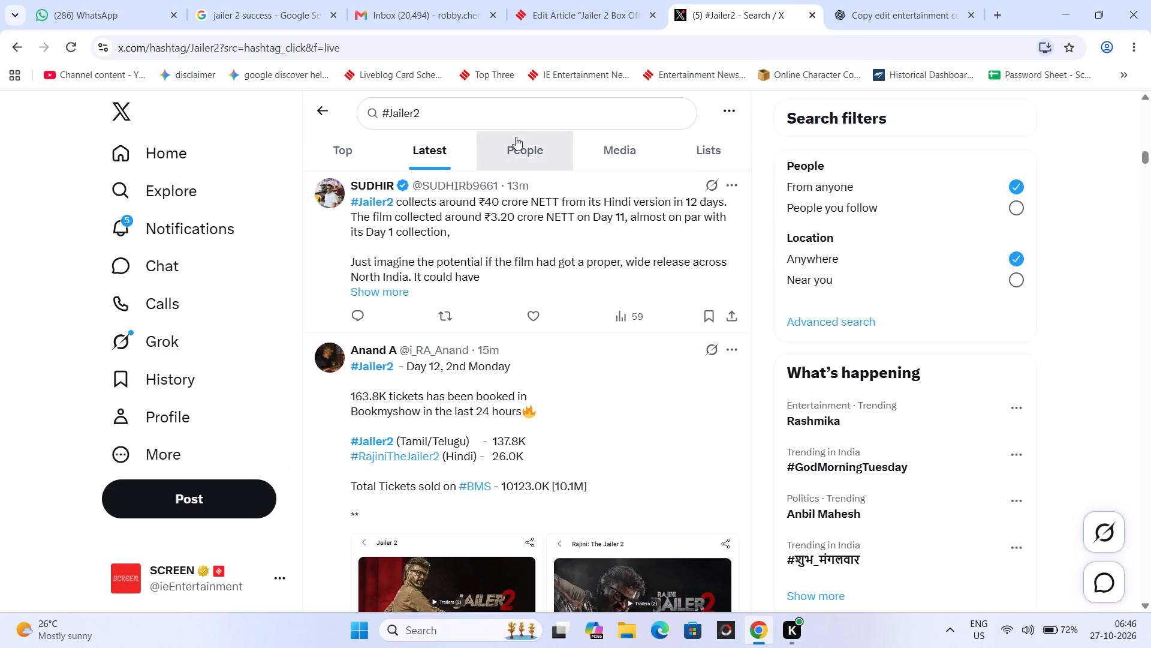
pyautogui.tripleClick(513, 116)
pyautogui.write('tara')
pyautogui.press('n')
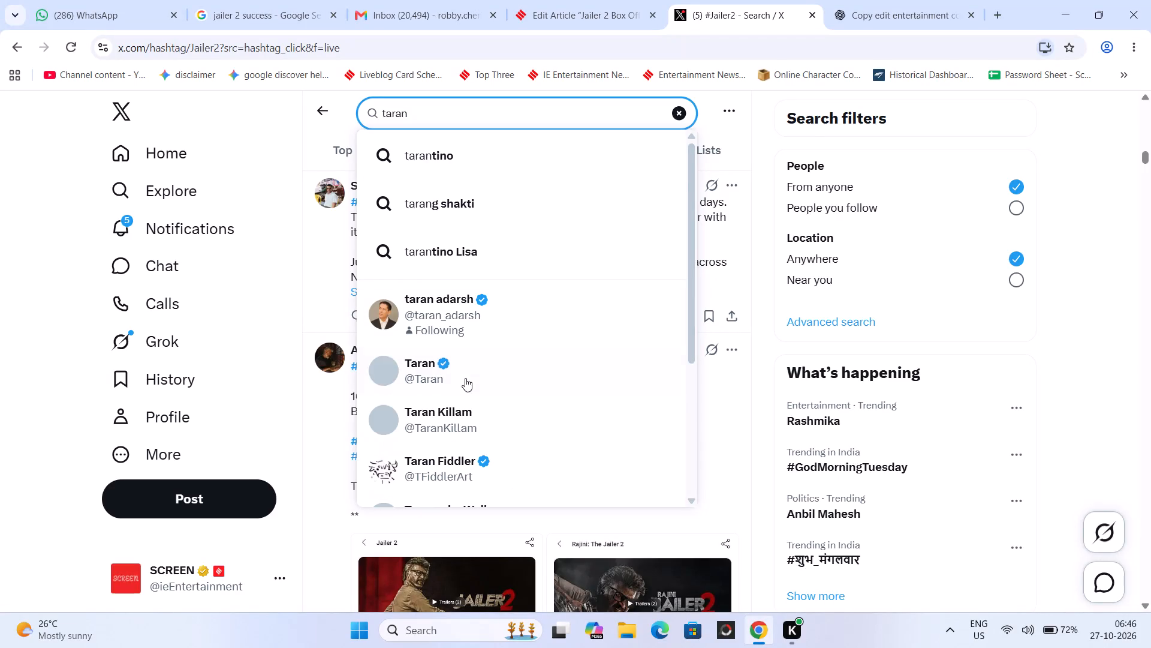
pyautogui.click(496, 327)
# Look through taran adarsh's recent posts, going back to October 24, for Jailer 2 box office updates.
pyautogui.scroll(-11, 496, 327)
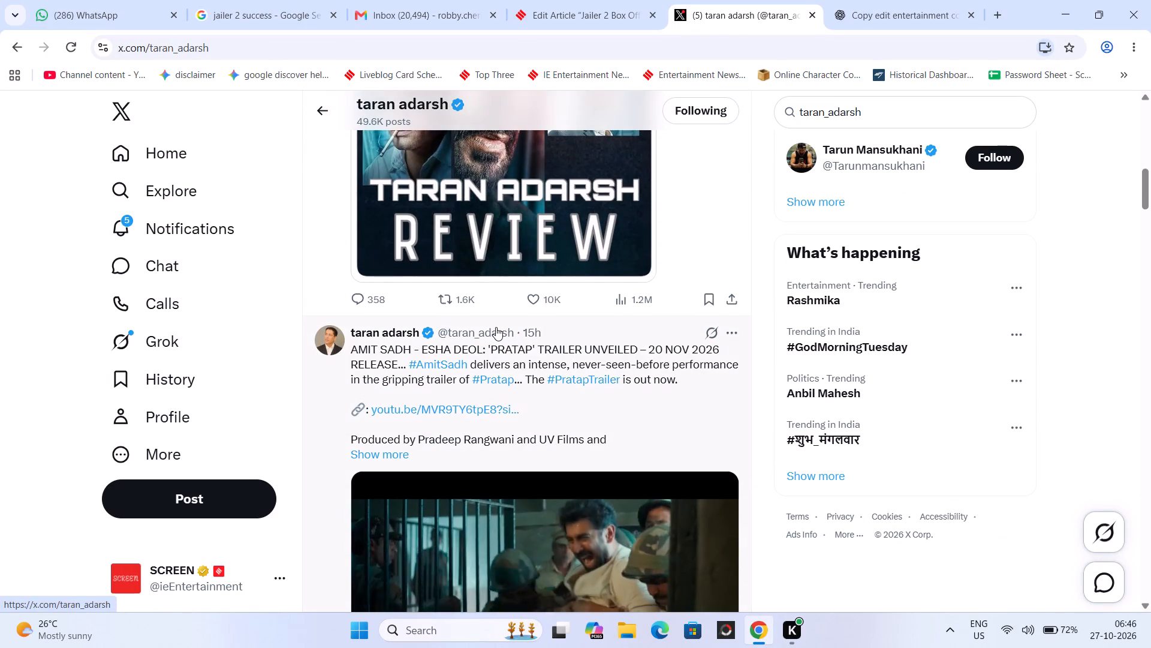
pyautogui.scroll(-16, 496, 327)
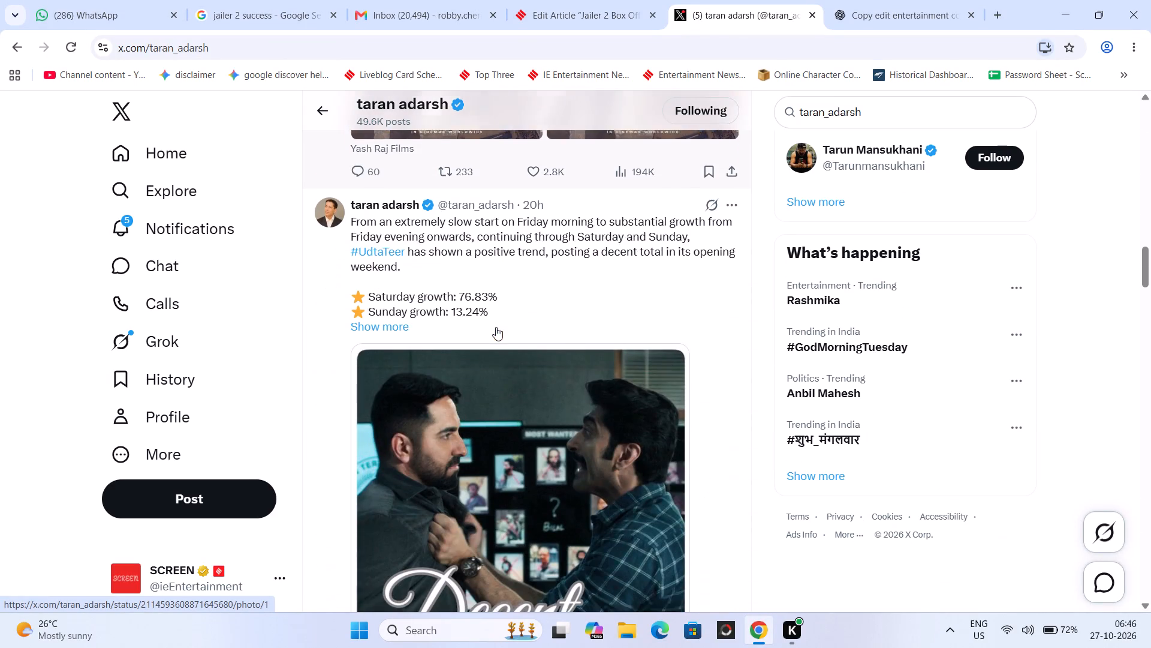
pyautogui.scroll(-12, 496, 327)
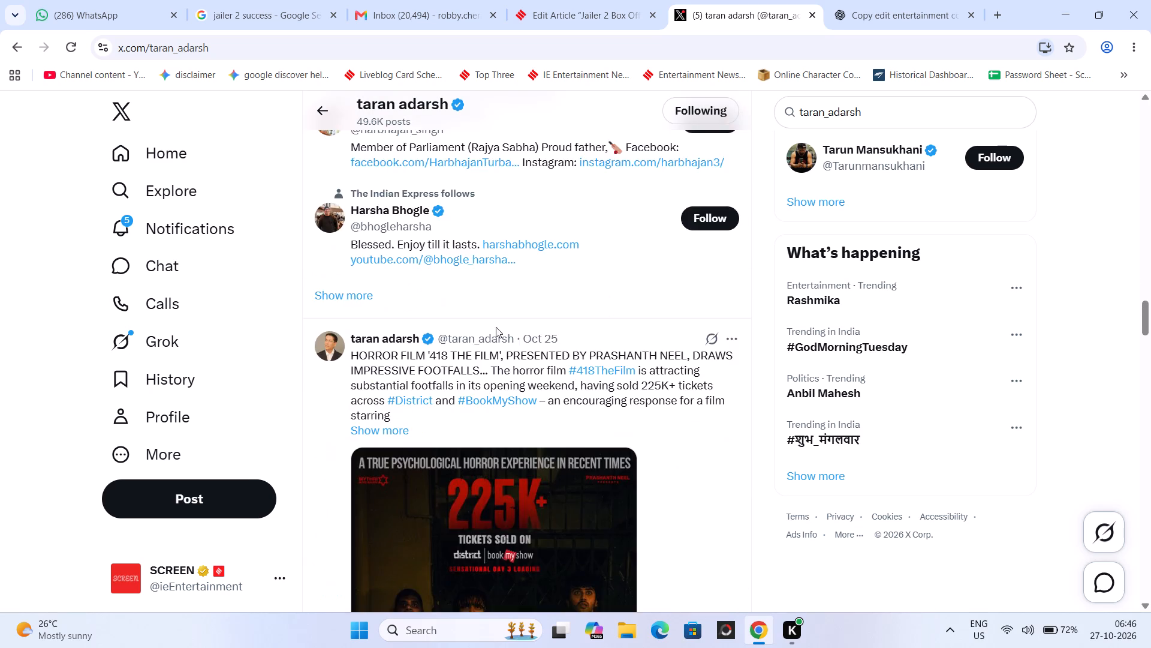
pyautogui.scroll(-13, 496, 327)
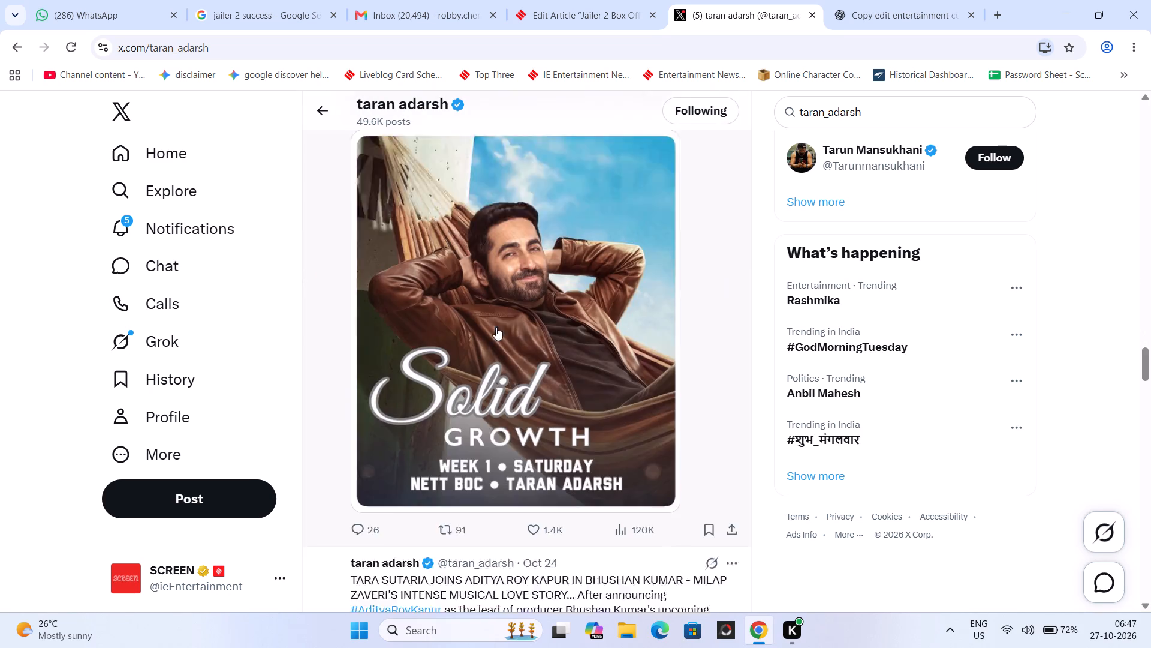
pyautogui.scroll(-5, 496, 327)
# Go to the X home feed and load its new posts to check for Jailer 2 material.
pyautogui.click(103, 95)
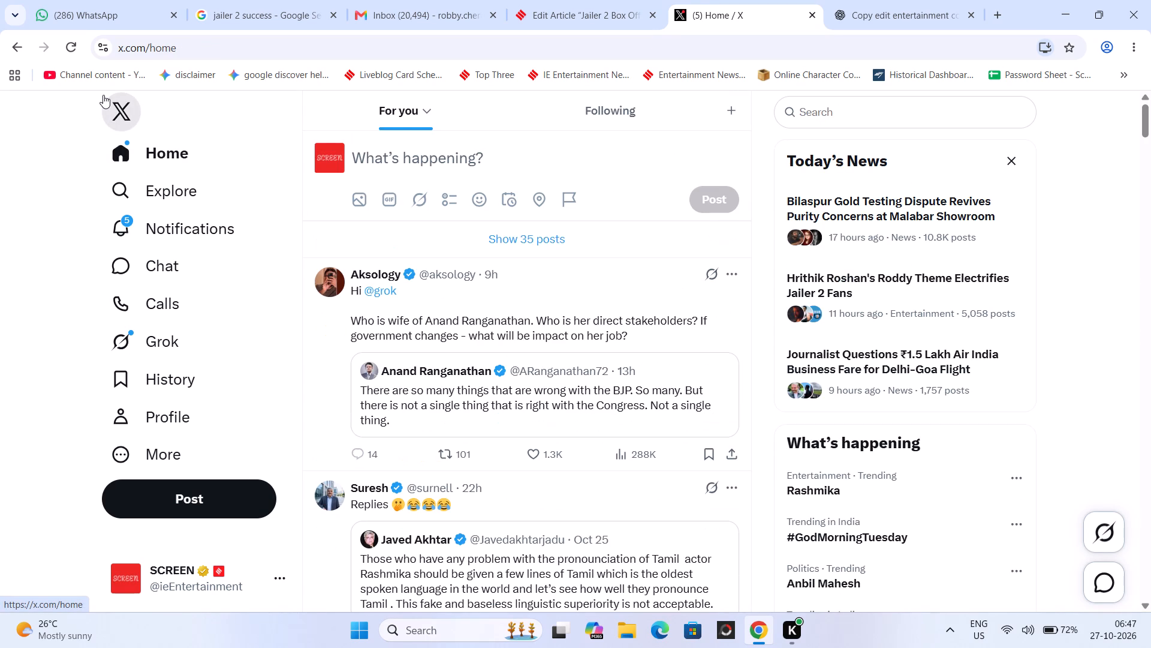
pyautogui.click(487, 251)
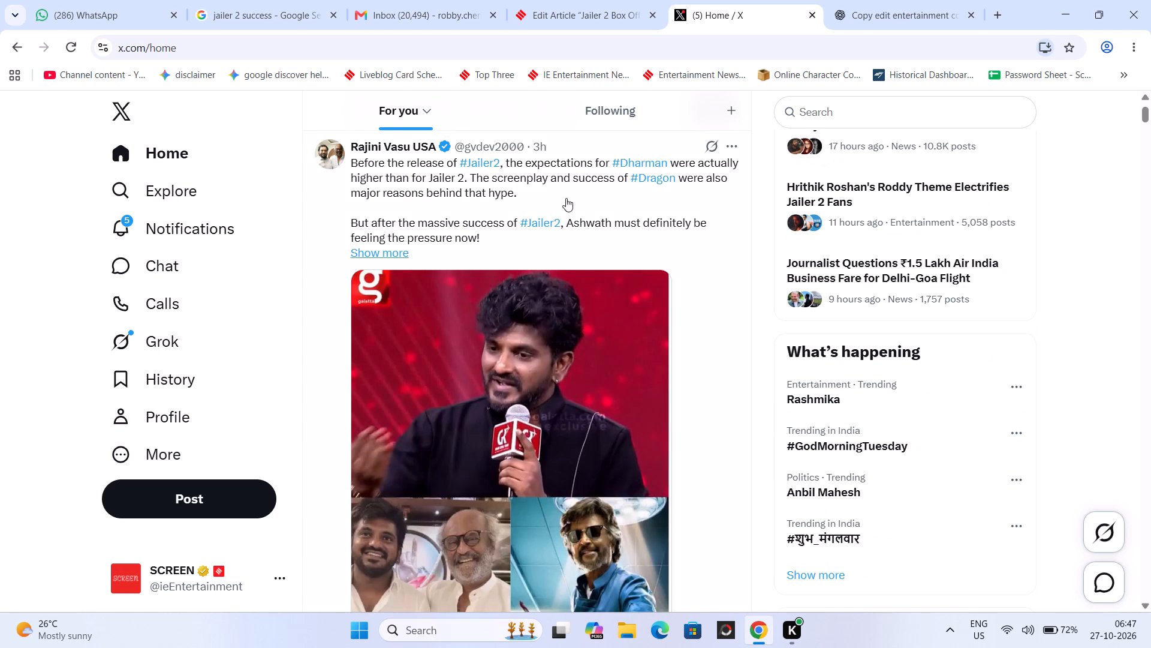
# Open the Sun Pictures profile from the recent X searches.
pyautogui.click(846, 111)
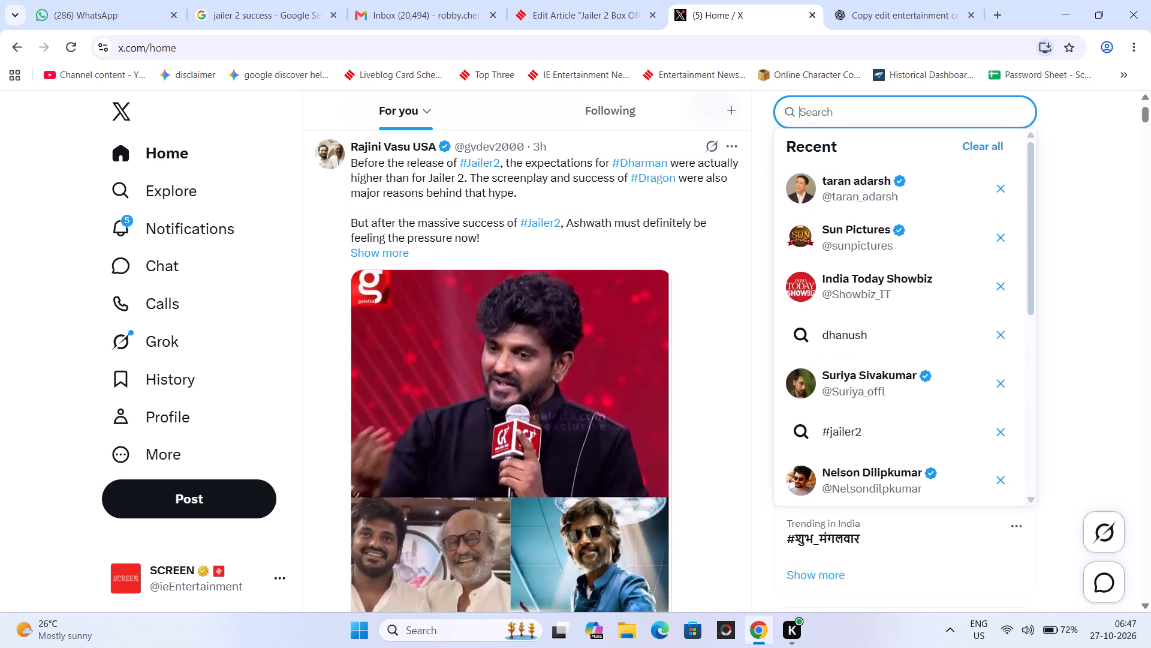
pyautogui.click(812, 244)
# Open The Indian Express Day 11 Jailer 2 story from the Google results and copy its "Jailer 2 is bankrolled by Sun Pictures" paragraph.
pyautogui.click(310, 0)
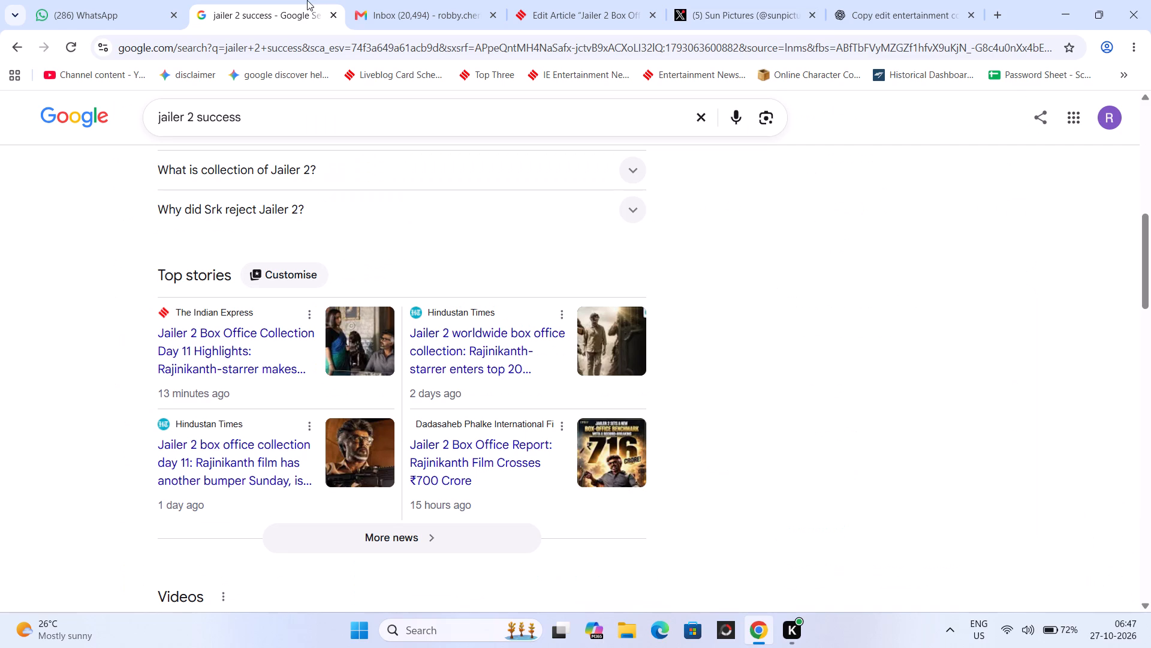
pyautogui.click(239, 359)
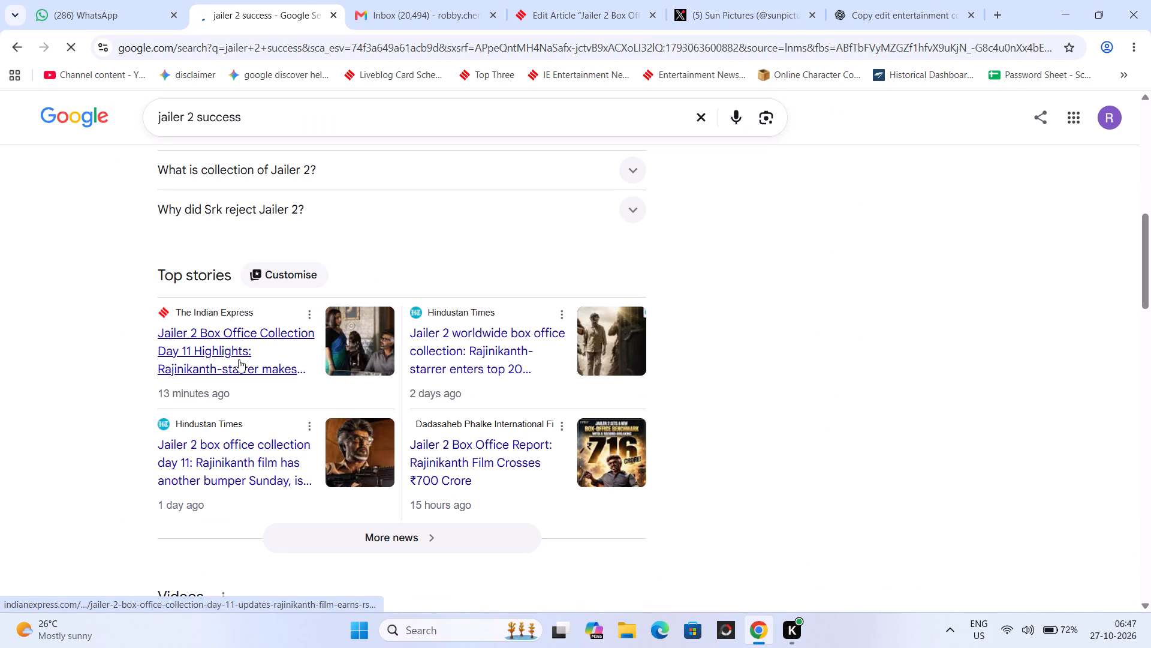
pyautogui.scroll(-16, 361, 439)
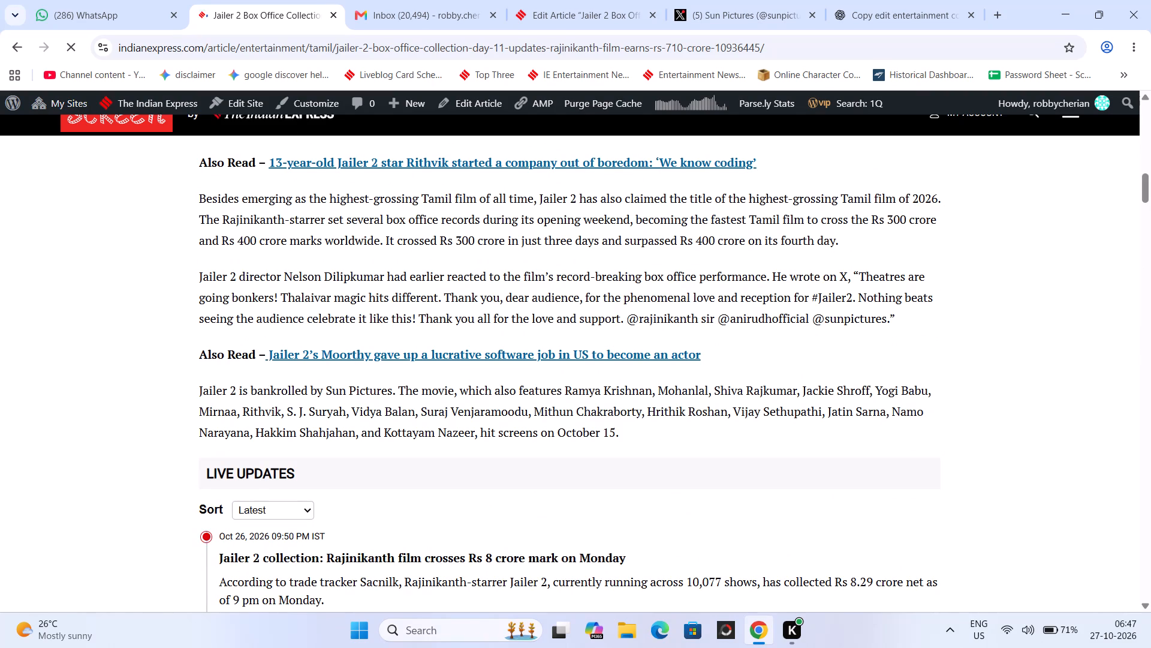
pyautogui.tripleClick(369, 390)
pyautogui.rightClick(369, 390)
pyautogui.click(396, 410)
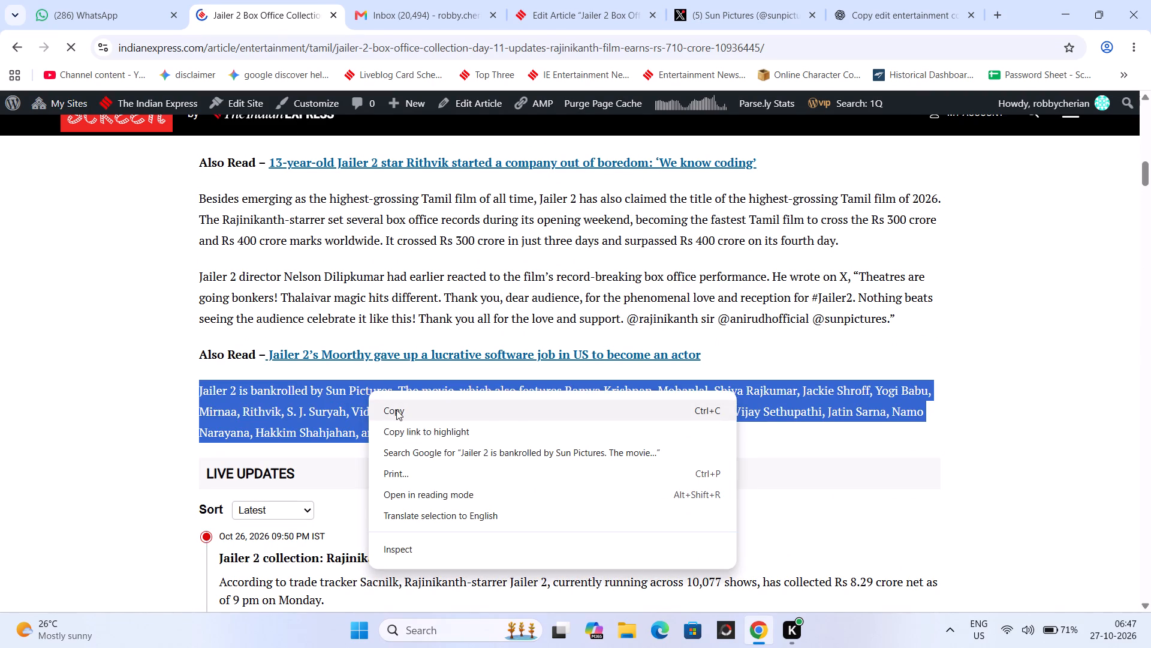
# In the article draft, replace the closing "On Sunday, Day 11" paragraph with the copied paragraph and remove the empty line after it.
pyautogui.click(695, 0)
pyautogui.click(623, 0)
pyautogui.scroll(-5, 385, 269)
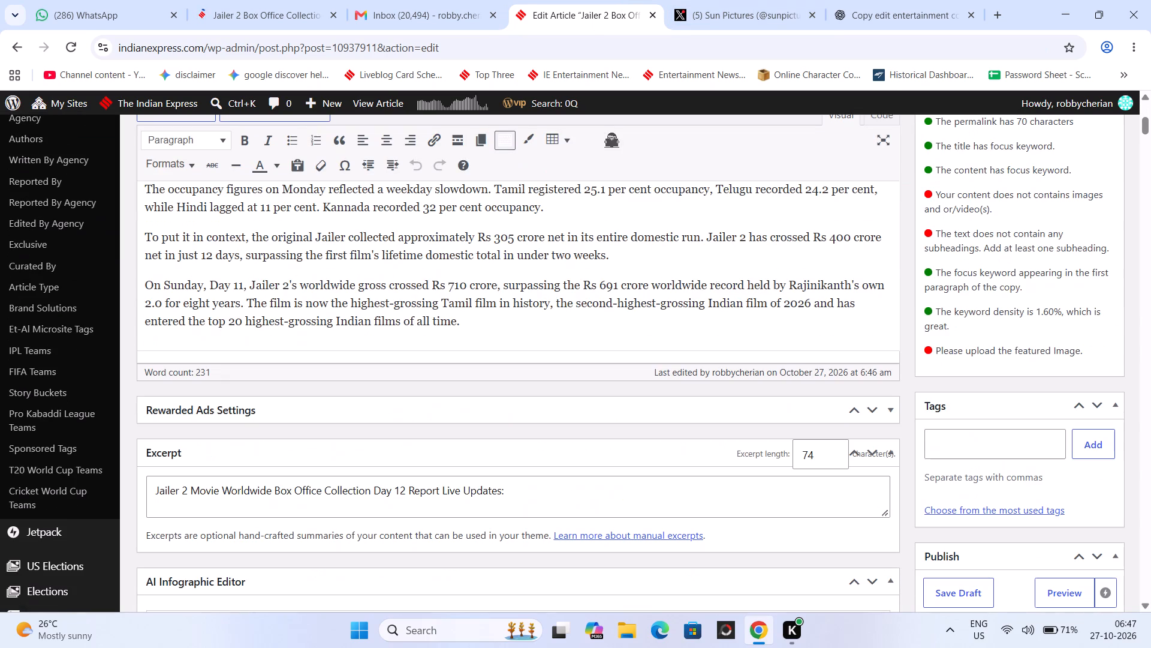
pyautogui.tripleClick(352, 304)
pyautogui.rightClick(352, 304)
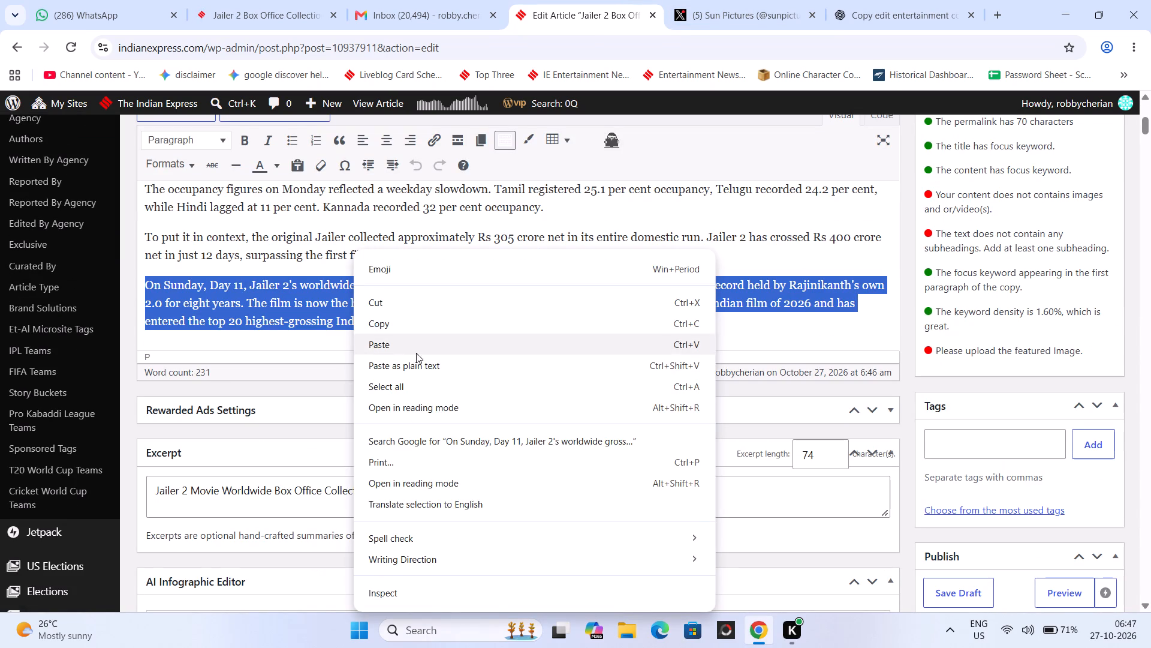
pyautogui.click(489, 370)
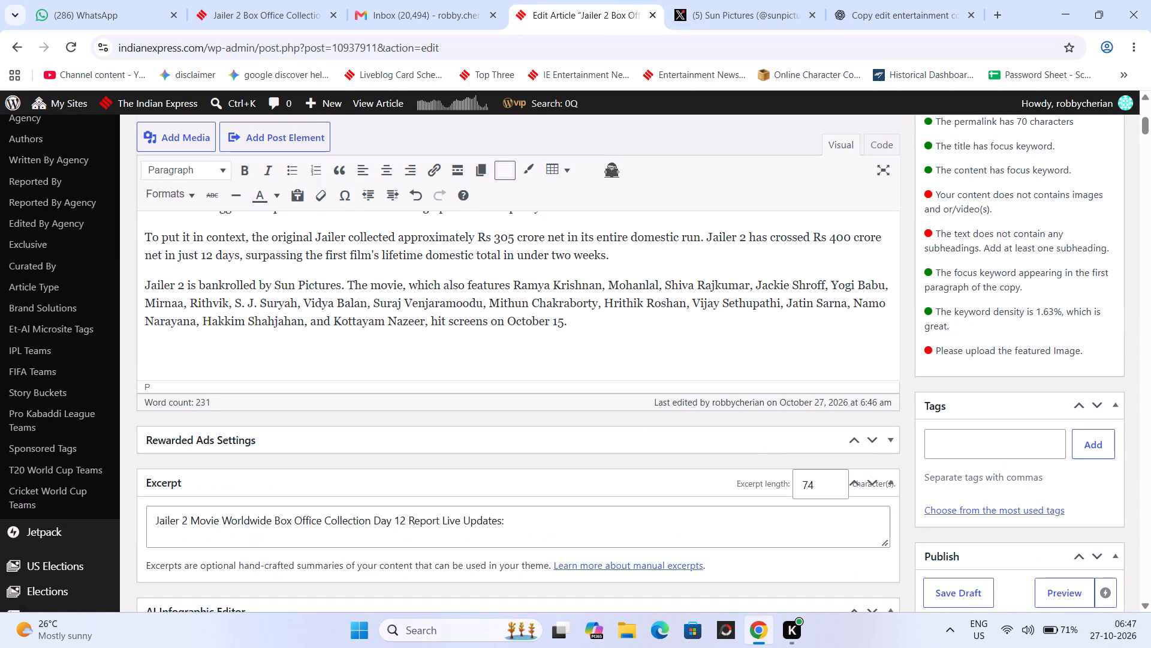
pyautogui.press('BackSpace')
pyautogui.scroll(2, 489, 370)
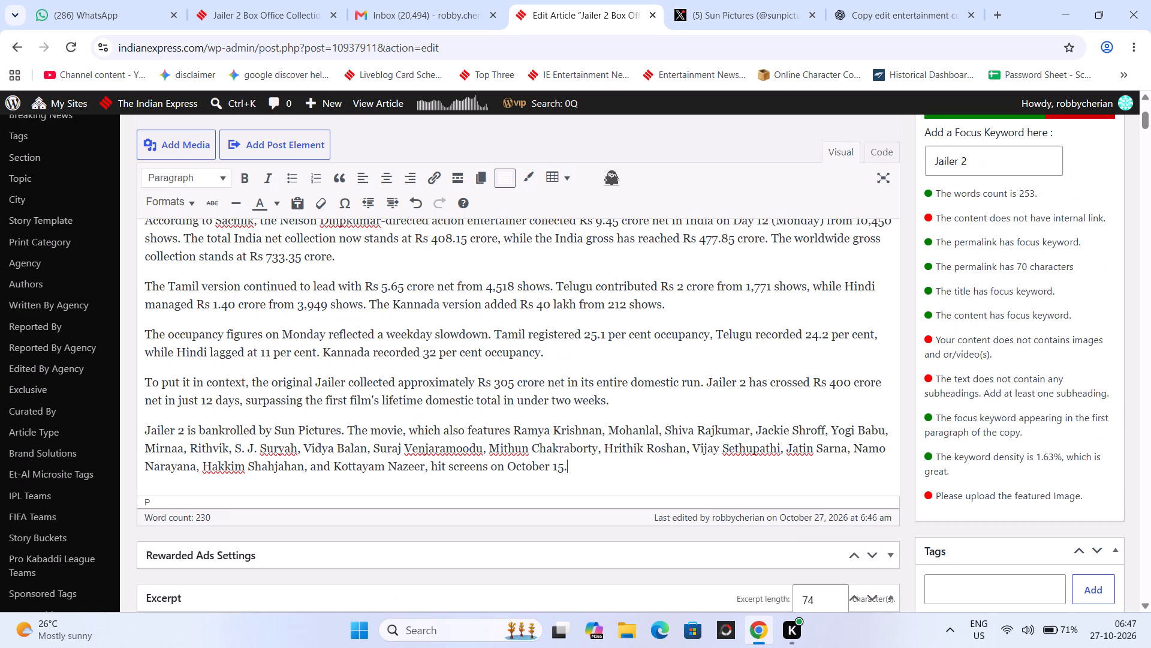
# Replace the draft's "To put it in context" paragraph with the text of Sun Pictures' X post beginning "MVP and the Kalpaks".
pyautogui.tripleClick(402, 397)
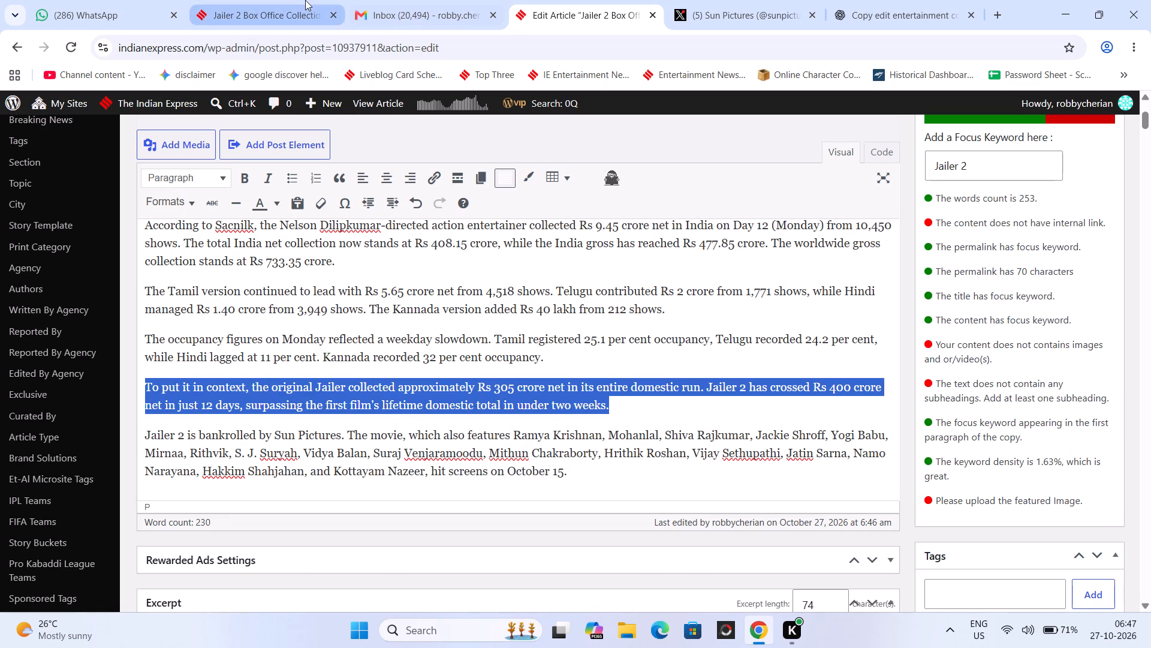
pyautogui.click(818, 0)
pyautogui.scroll(-2, 619, 265)
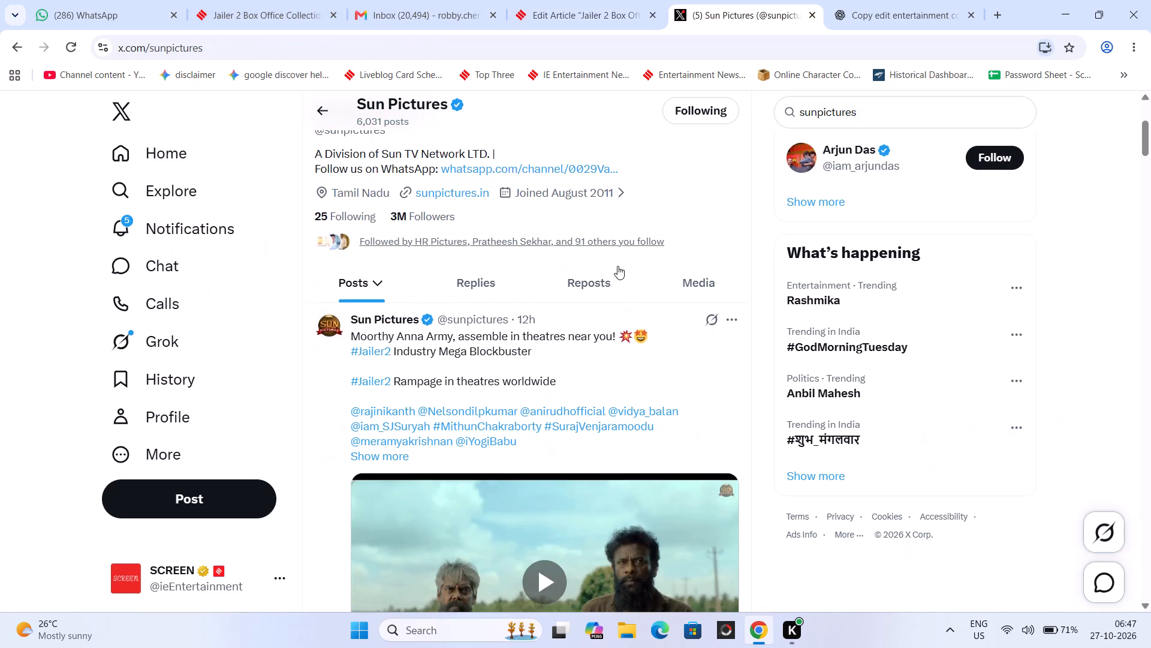
pyautogui.scroll(-4, 617, 266)
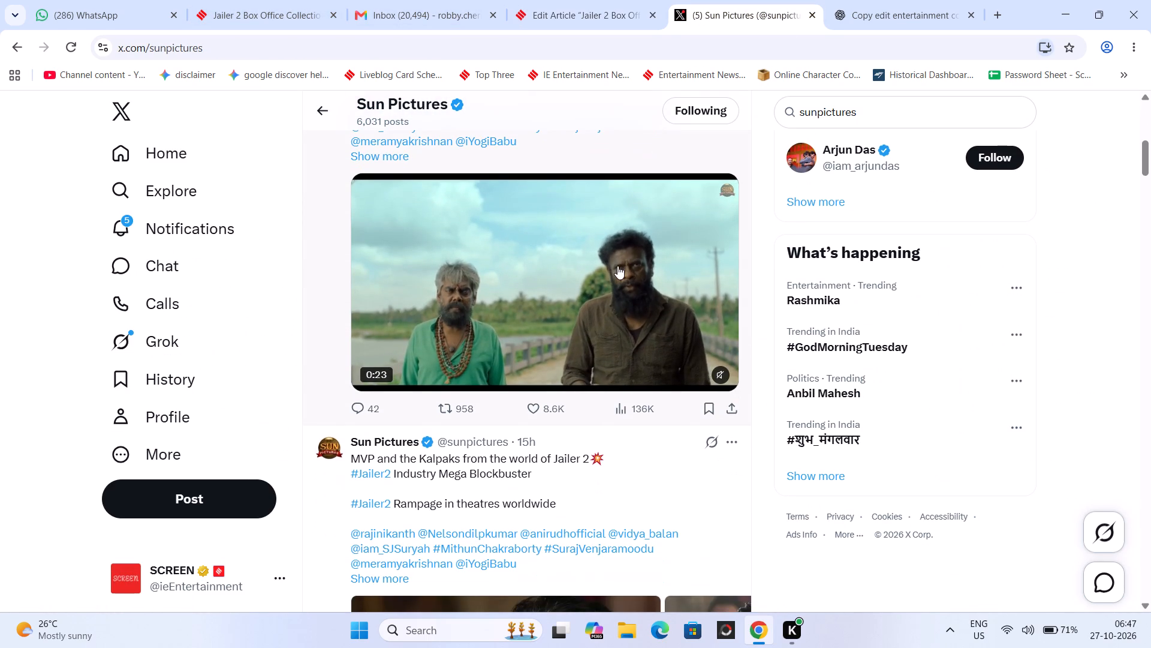
pyautogui.scroll(-5, 617, 266)
pyautogui.scroll(3, 617, 266)
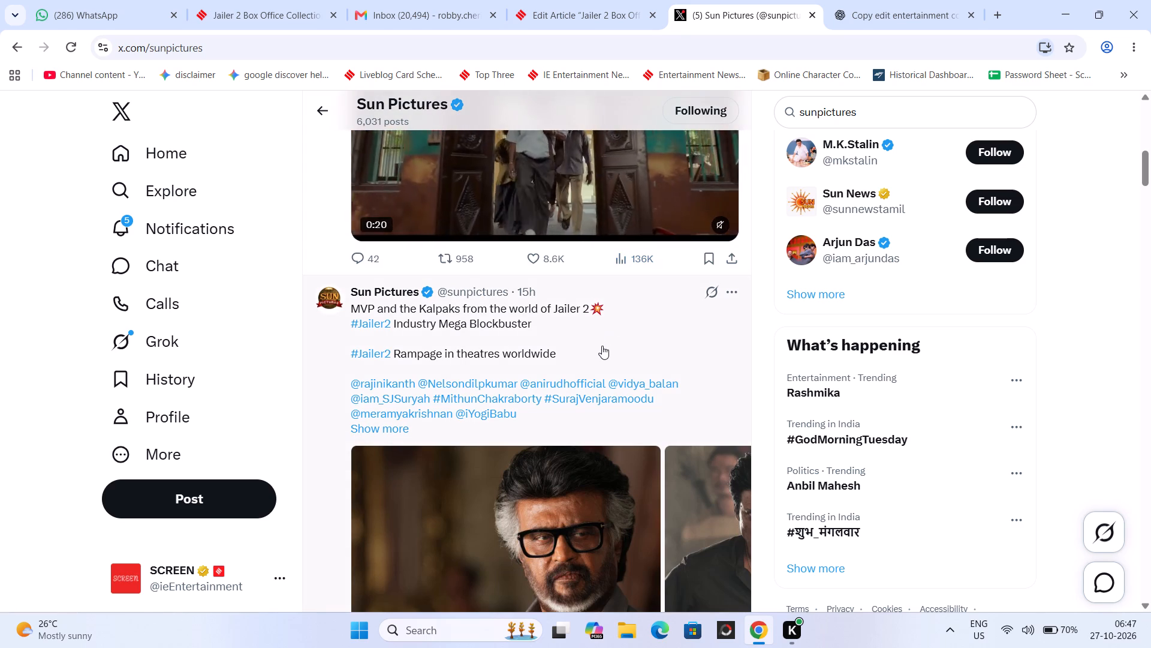
pyautogui.moveTo(602, 346); pyautogui.dragTo(409, 322)
pyautogui.moveTo(580, 348); pyautogui.dragTo(577, 349)
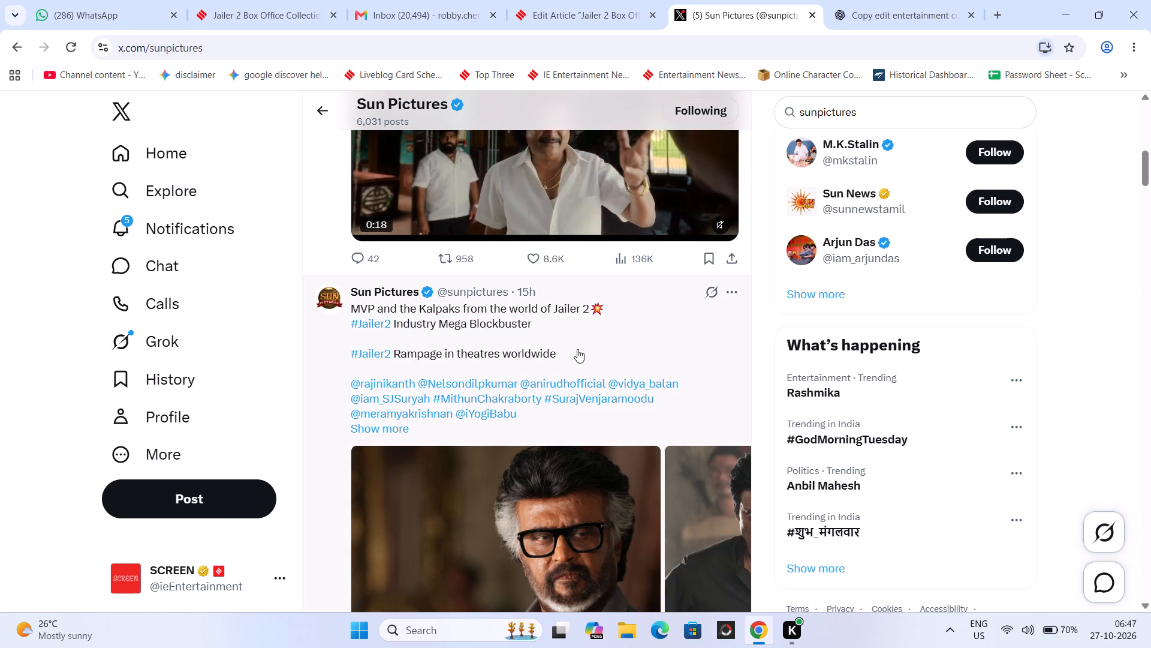
pyautogui.moveTo(577, 349); pyautogui.dragTo(352, 296)
pyautogui.rightClick(520, 325)
pyautogui.click(553, 346)
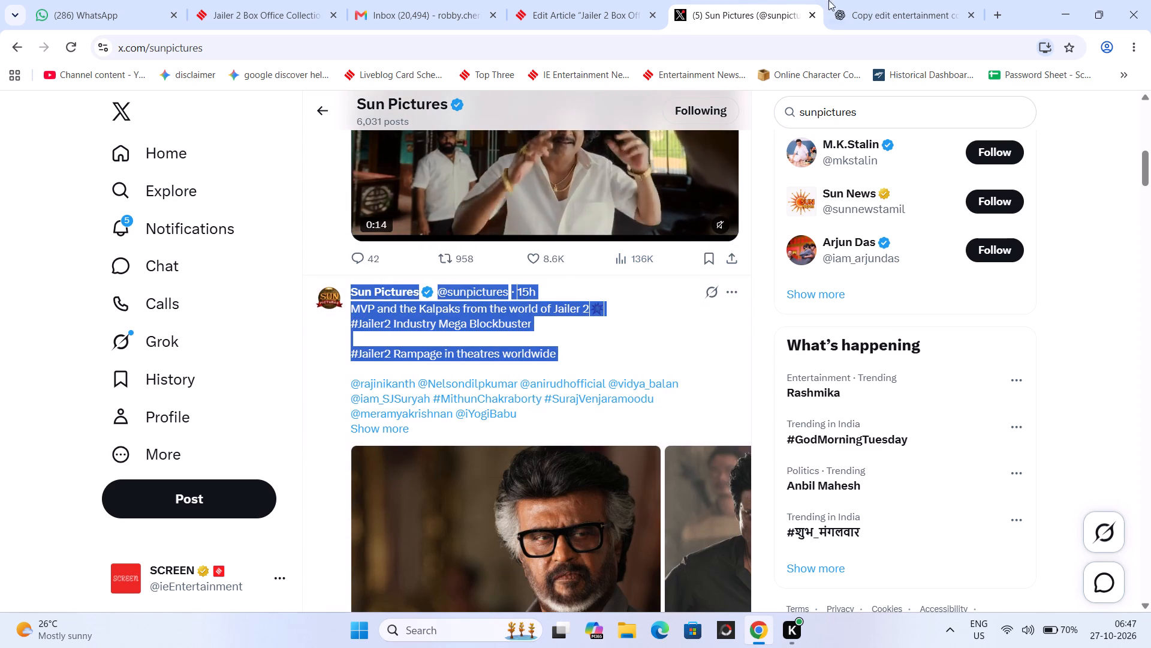
pyautogui.click(529, 13)
pyautogui.rightClick(290, 404)
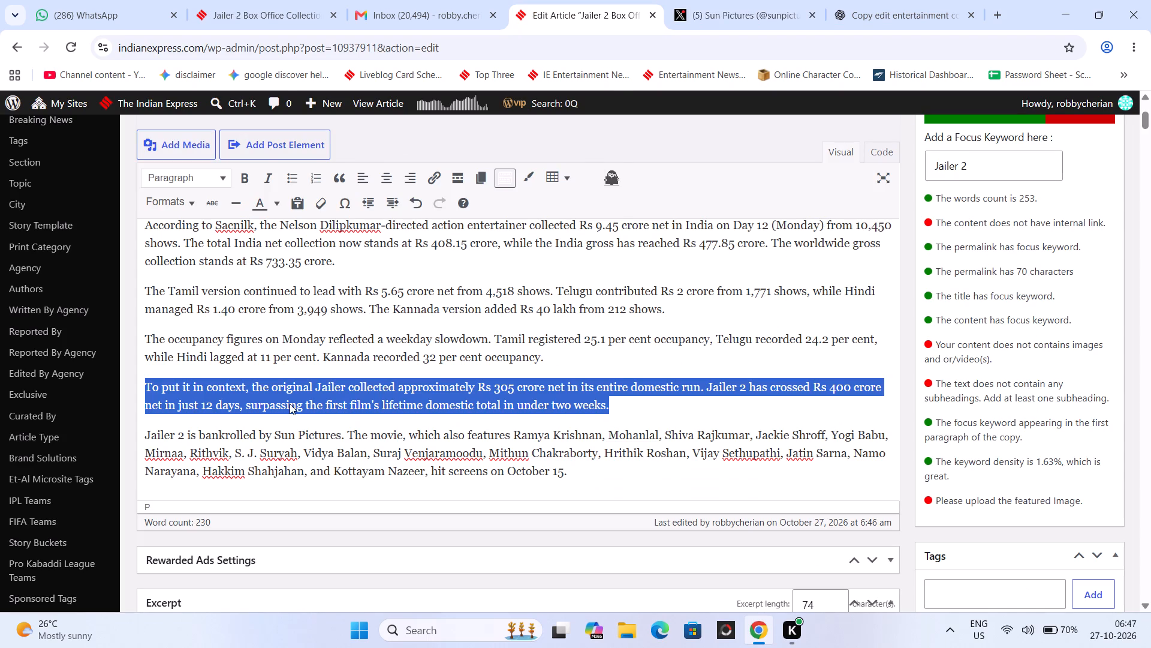
pyautogui.click(400, 152)
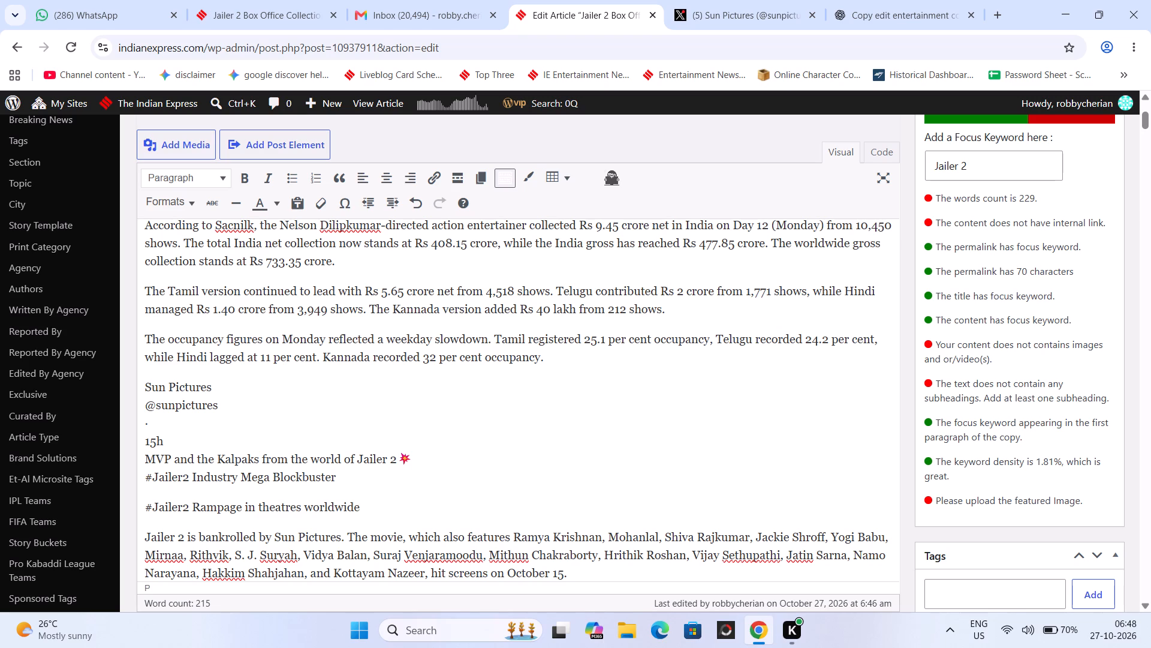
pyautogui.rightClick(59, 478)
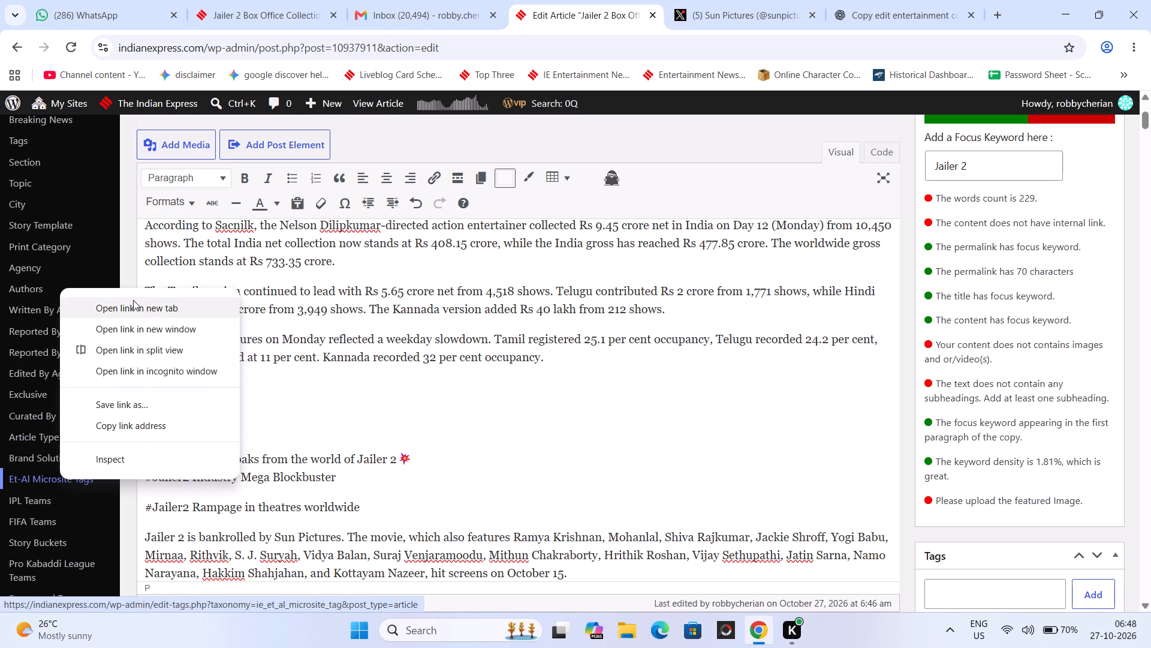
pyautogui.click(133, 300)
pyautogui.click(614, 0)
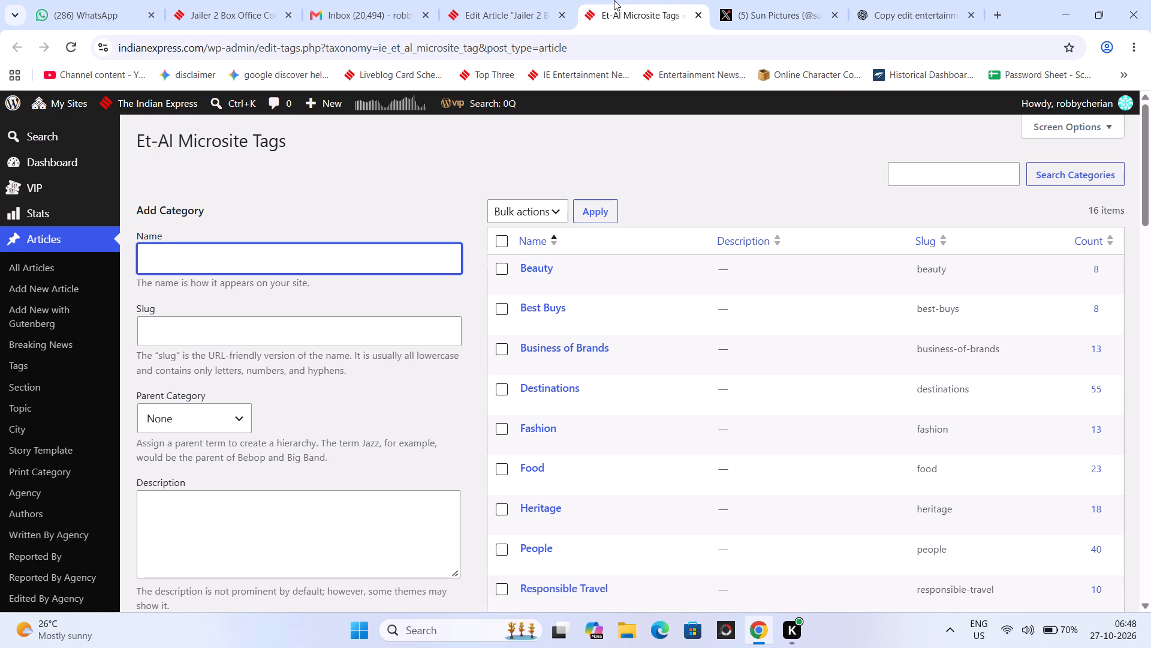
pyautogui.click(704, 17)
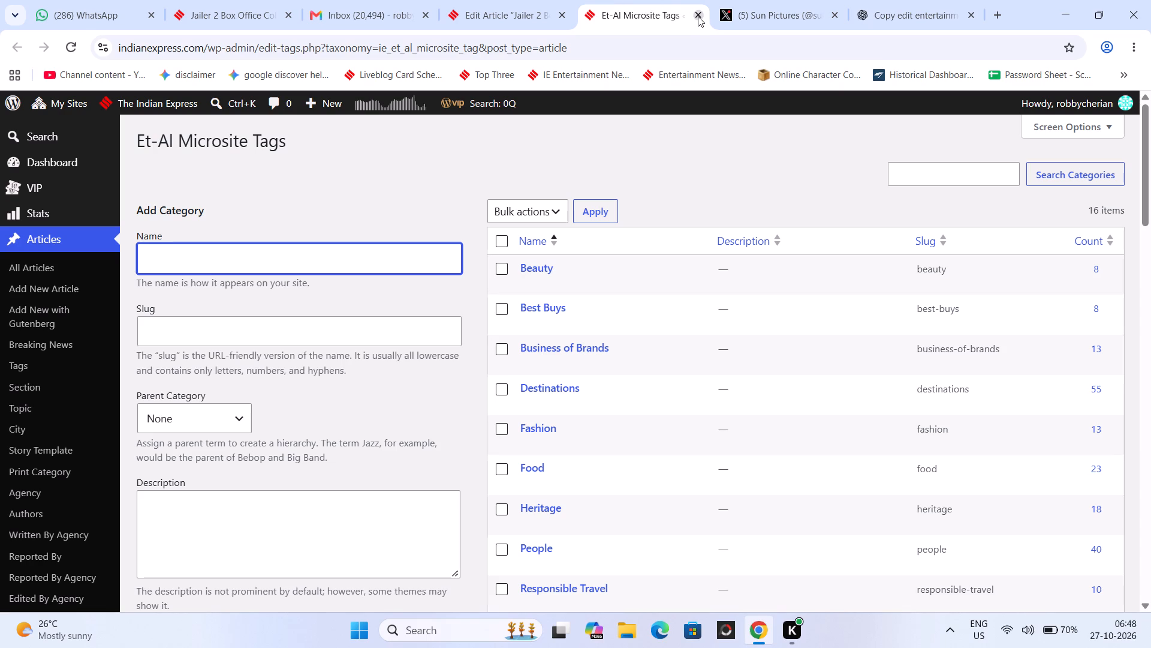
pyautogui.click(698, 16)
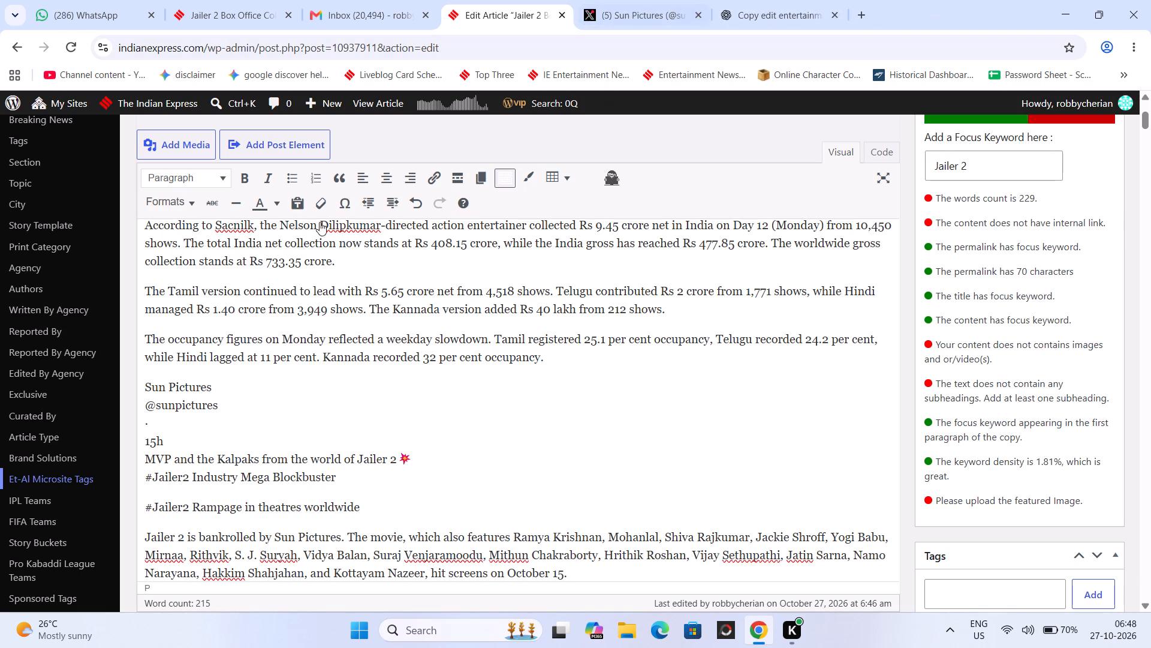
# Insert "Production house" before "Sun Pictures" in the pasted post text.
pyautogui.click(287, 449)
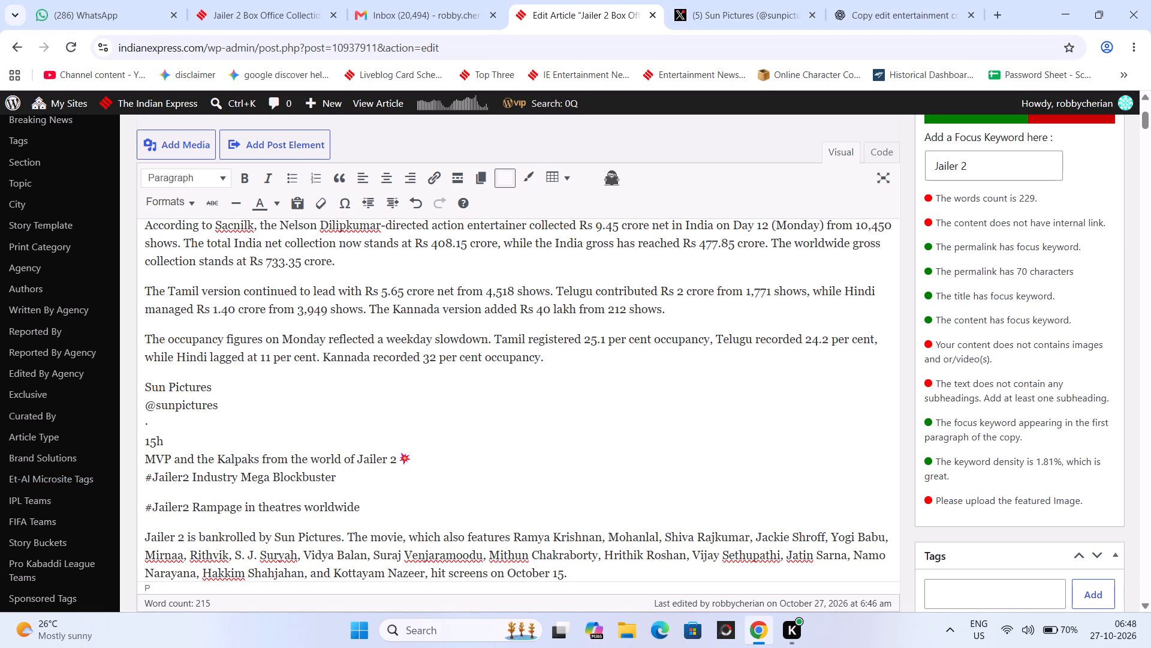
pyautogui.click(144, 387)
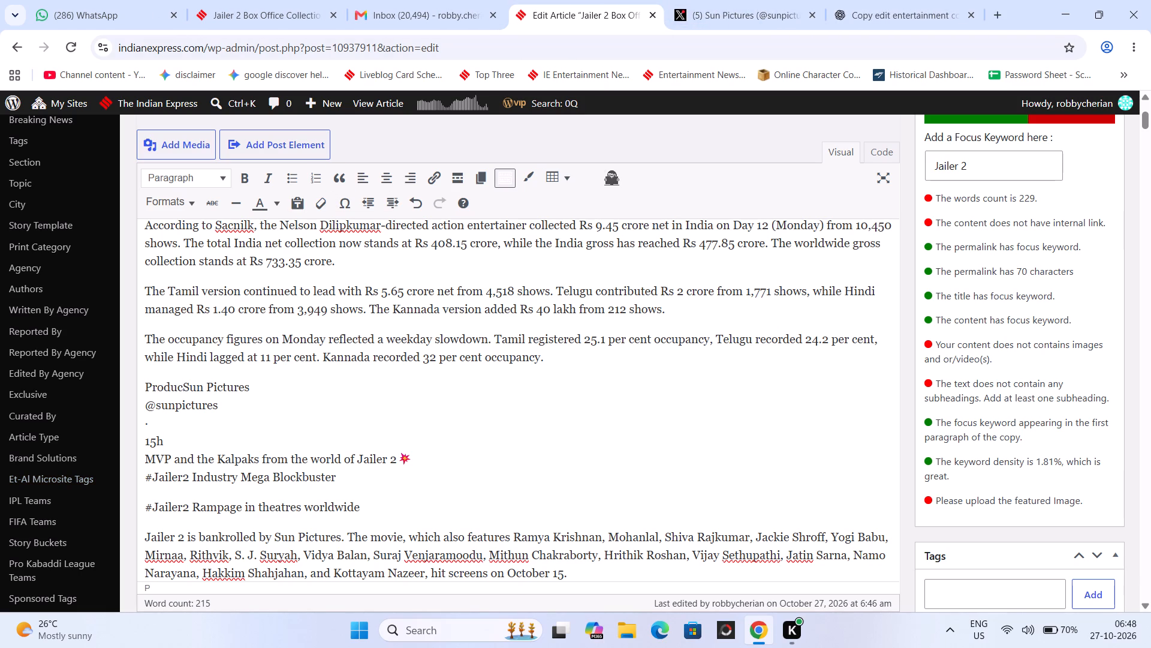
pyautogui.write('tion house')
pyautogui.press('space')
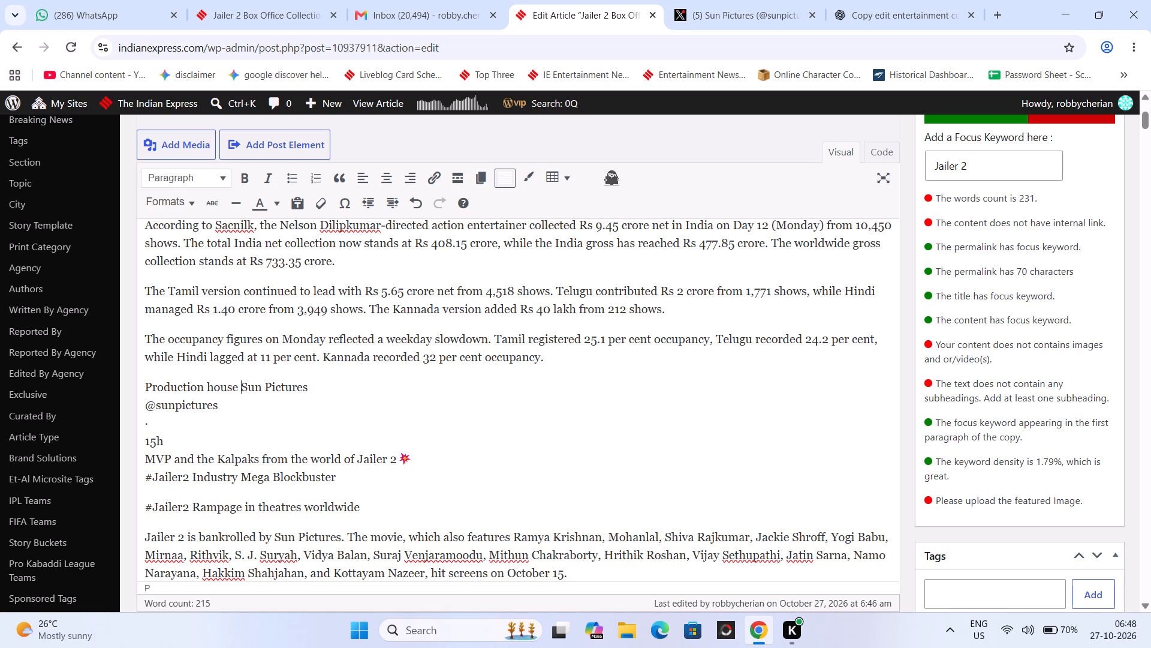
pyautogui.press('Right')
pyautogui.press('Right')
pyautogui.press('Right')
pyautogui.press('Right')
pyautogui.press('Right')
pyautogui.press('Right')
pyautogui.press('Right')
pyautogui.press('Right')
pyautogui.press('Right')
pyautogui.press('Right')
pyautogui.press('Right')
pyautogui.press('Right')
pyautogui.press('Right')
pyautogui.press('Right')
pyautogui.press('Down')
pyautogui.press('Left')
pyautogui.press('Left')
pyautogui.press('BackSpace')
pyautogui.press('BackSpace')
pyautogui.press('BackSpace')
pyautogui.press('BackSpace')
pyautogui.press('BackSpace')
pyautogui.press('BackSpace')
pyautogui.press('BackSpace')
pyautogui.press('BackSpace')
pyautogui.press('BackSpace')
pyautogui.press('BackSpace')
pyautogui.press('BackSpace')
pyautogui.press('BackSpace')
pyautogui.press('BackSpace')
# Continue the Sun Pictures line with: recently took to X to celebrates the film's blockbuster run. A post on their handle read, followed by an opening quotation mark.
pyautogui.press('space')
pyautogui.write('t')
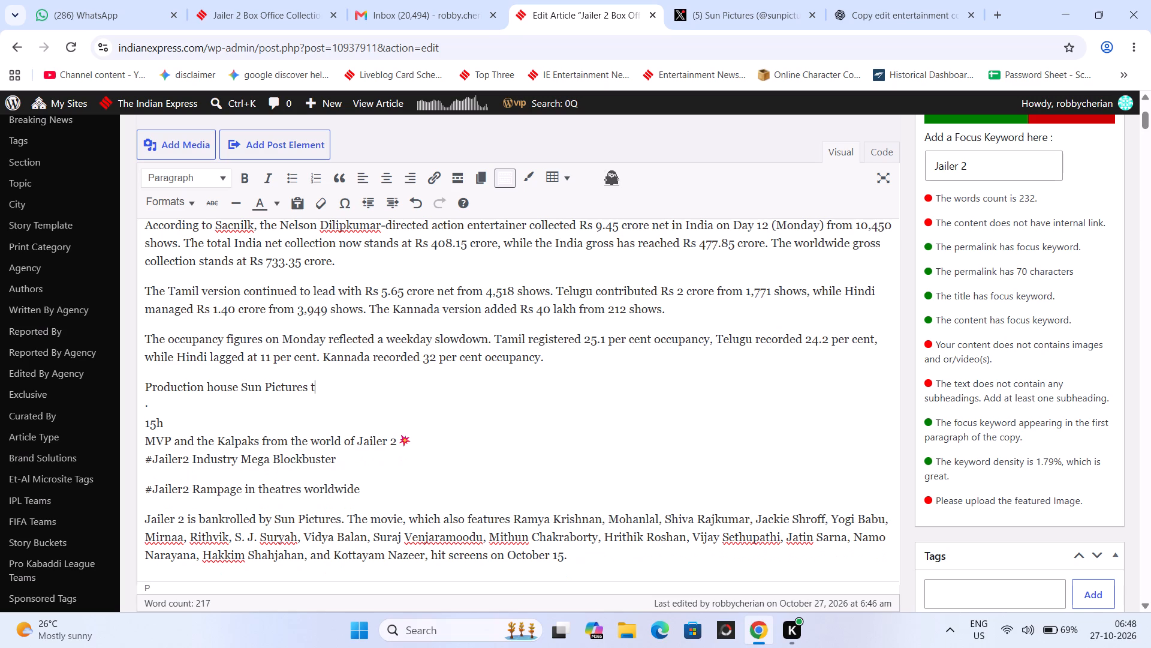
pyautogui.press('BackSpace')
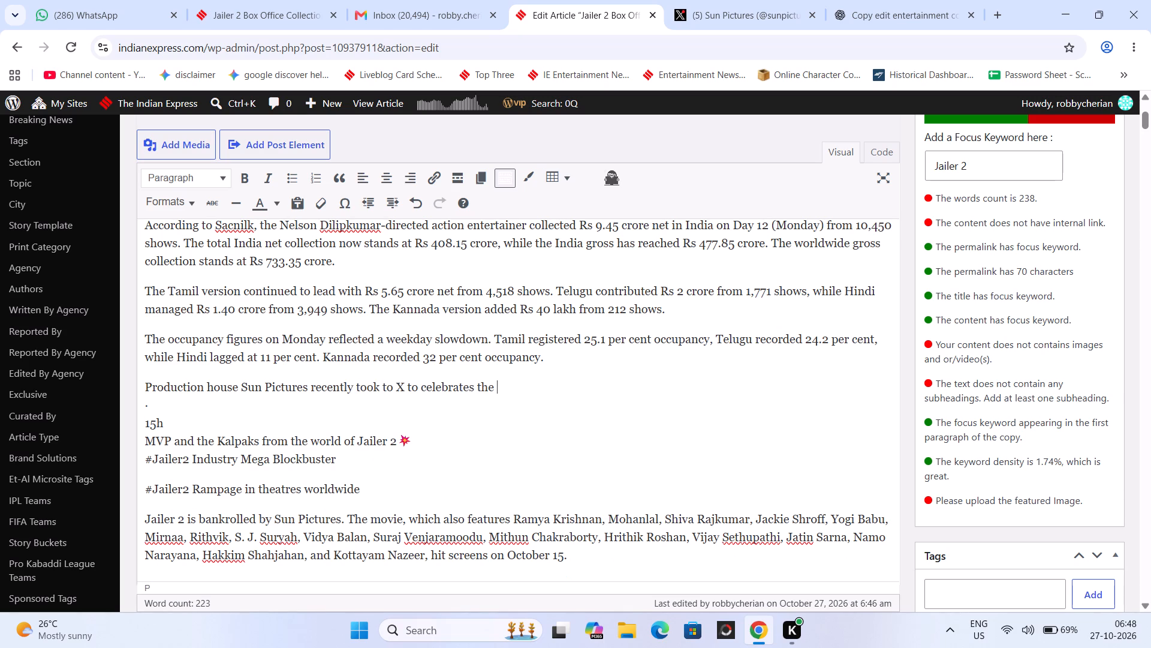
pyautogui.write("film's blockbuster run")
pyautogui.press('space')
pyautogui.press('BackSpace')
pyautogui.press('space')
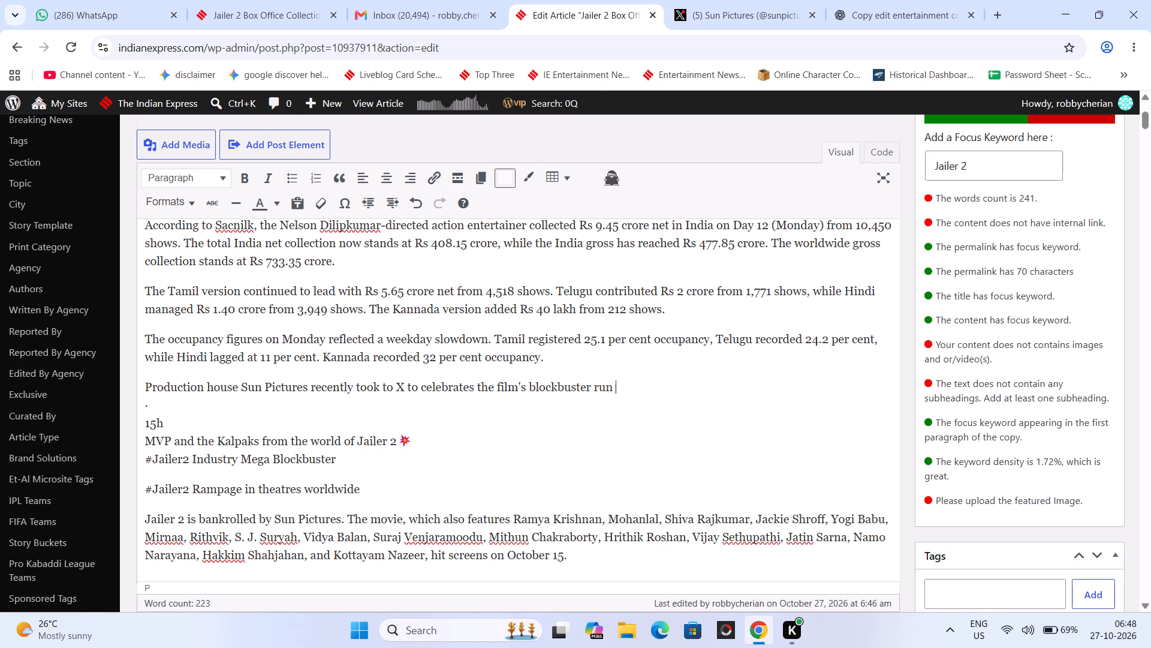
pyautogui.press('BackSpace')
pyautogui.press('BackSpace')
pyautogui.write('ont')
pyautogui.press('space')
pyautogui.press('BackSpace')
pyautogui.press('BackSpace')
pyautogui.press('space')
pyautogui.write('their handle read, "')
# Delete the leftover dot and "15h" lines so "MVP and the Kalpaks" directly follows the opening quotation mark.
pyautogui.press('Delete')
pyautogui.press('Delete')
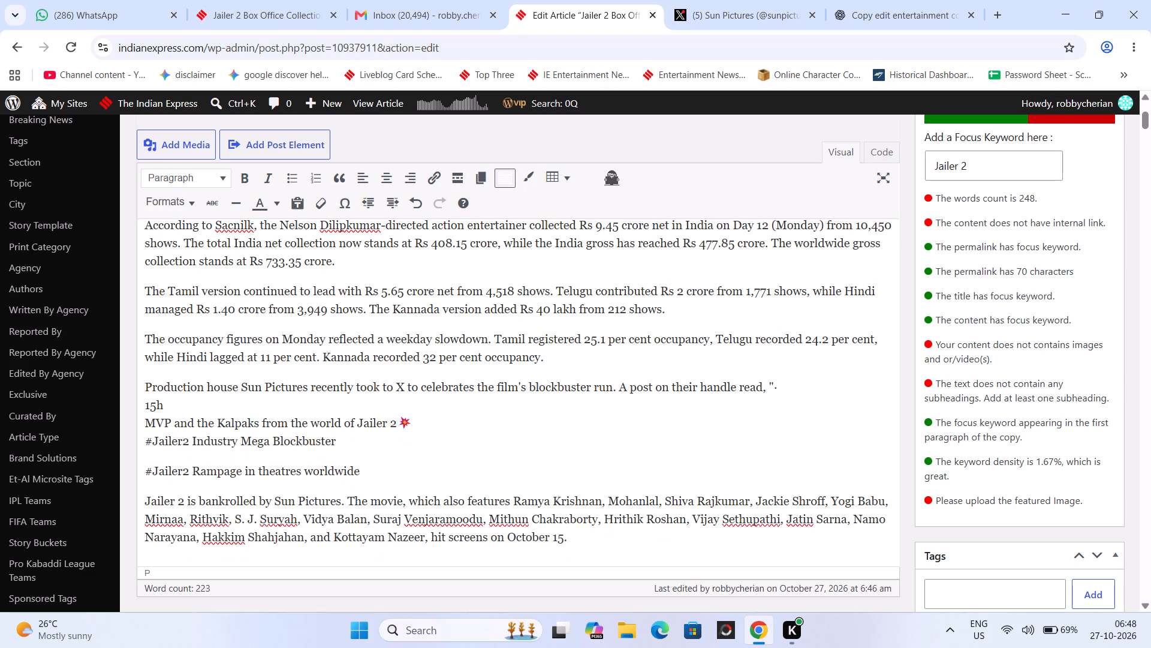
pyautogui.press('Delete')
pyautogui.press('Delete')
pyautogui.press('Delete')
pyautogui.press('Delete')
pyautogui.press('Delete')
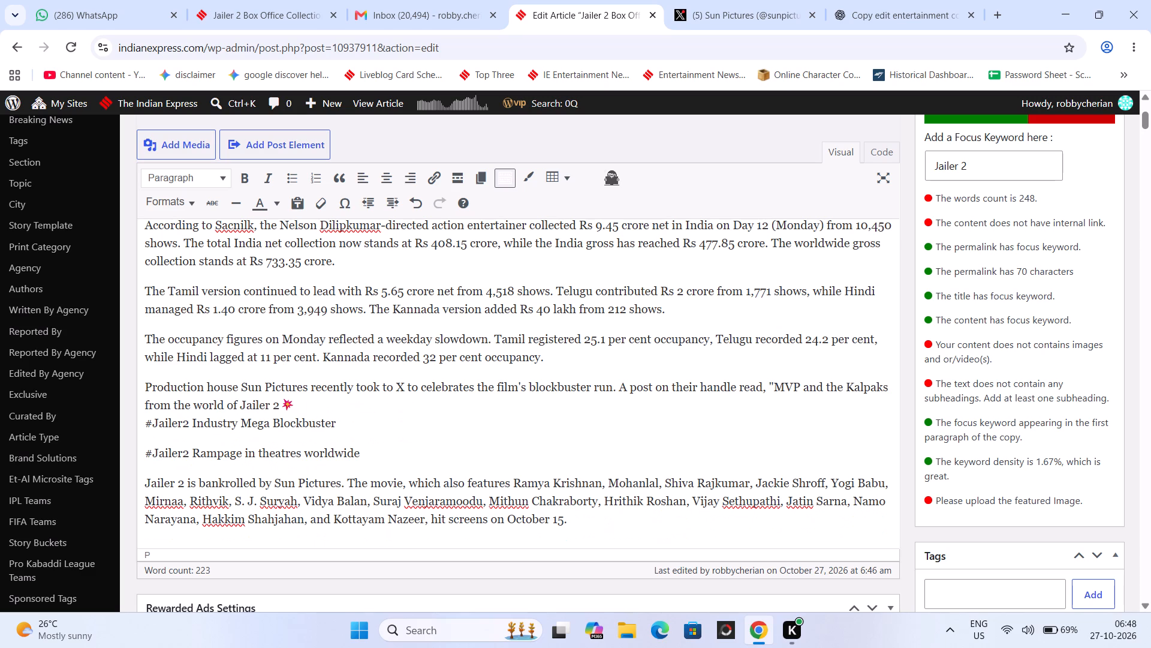
# Replace the emoji after "Jailer 2" with a full stop and join the "#Jailer2 Industry Mega Blockbuster" line to the sentence.
pyautogui.press('Down')
pyautogui.press('BackSpace')
pyautogui.write('.')
pyautogui.press('space')
pyautogui.press('Delete')
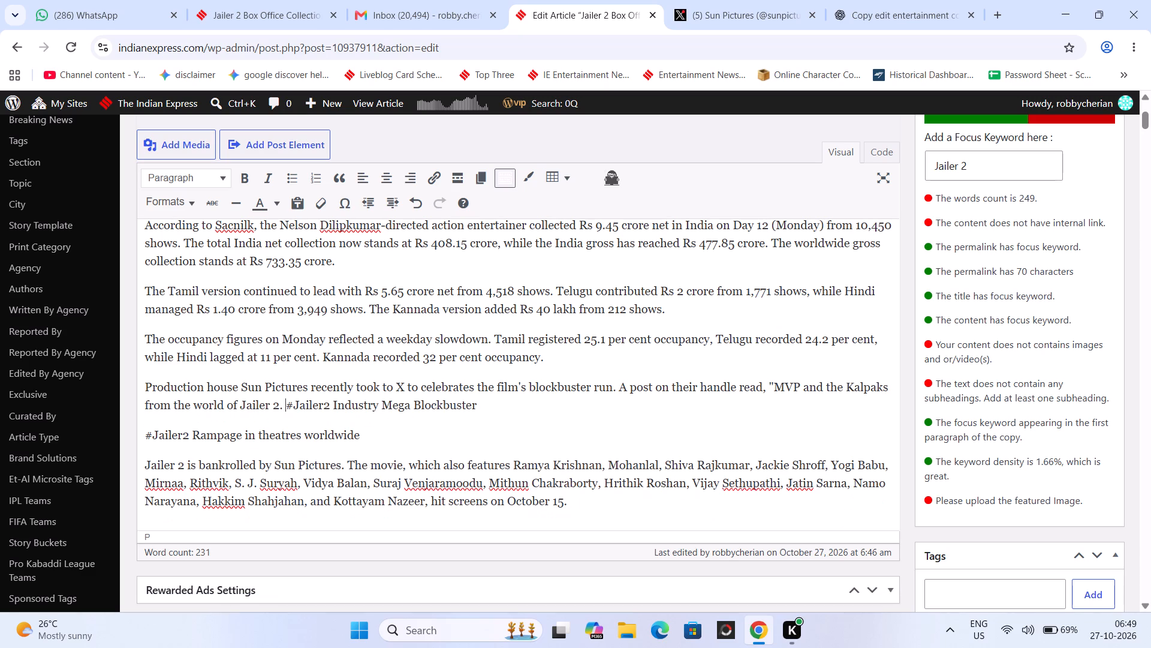
# Add a full stop after "#Jailer2 Industry Mega Blockbuster" and join the "#Jailer2 Rampage in theatres worldwide" line to it.
pyautogui.press('Right')
pyautogui.press('Right')
pyautogui.press('Right')
pyautogui.press('Right')
pyautogui.press('Right')
pyautogui.press('Right')
pyautogui.press('Right')
pyautogui.press('Right')
pyautogui.press('Right')
pyautogui.press('Right')
pyautogui.press('Right')
pyautogui.press('Right')
pyautogui.press('Right')
pyautogui.press('Right')
pyautogui.press('Right')
pyautogui.press('Right')
pyautogui.press('Right')
pyautogui.press('Right')
pyautogui.press('Right')
pyautogui.press('Right')
pyautogui.press('Right')
pyautogui.press('Right')
pyautogui.write('.')
pyautogui.press('space')
pyautogui.press('Delete')
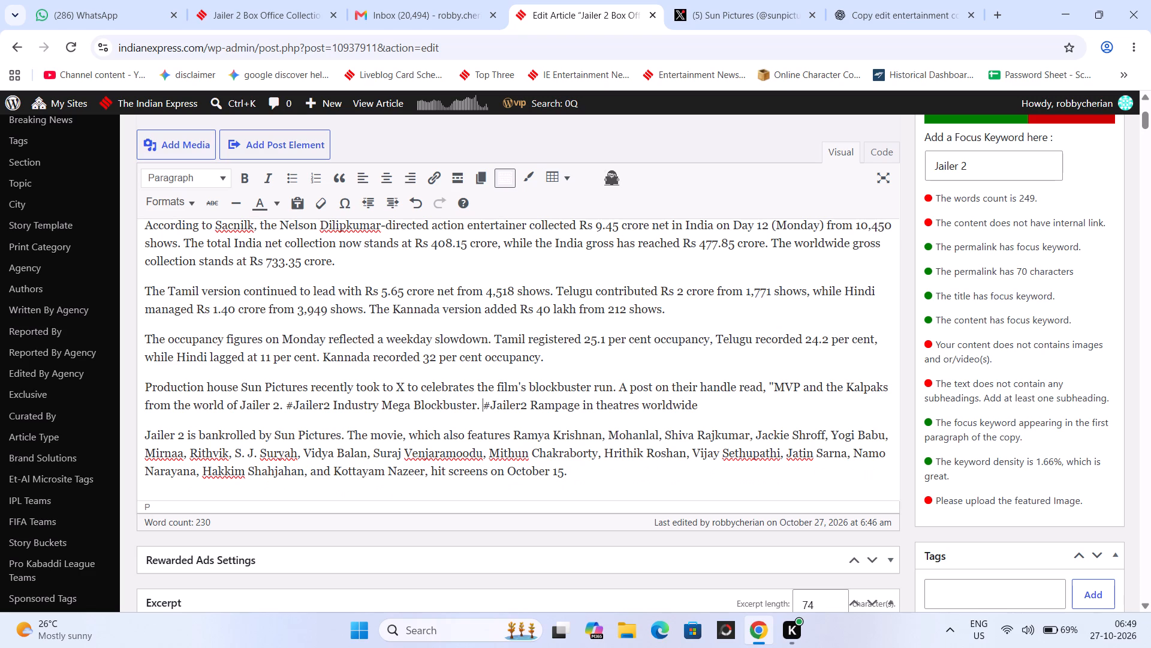
# End the Sun Pictures quote after "Rampage in theatres worldwide" with a full stop and a closing quotation mark.
pyautogui.click(733, 396)
pyautogui.write('."')
# Delete "is bankrolled by Sun Pictures. The movie, which" from the cast paragraph so "Jailer 2" directly precedes "also features".
pyautogui.moveTo(182, 433); pyautogui.dragTo(402, 435)
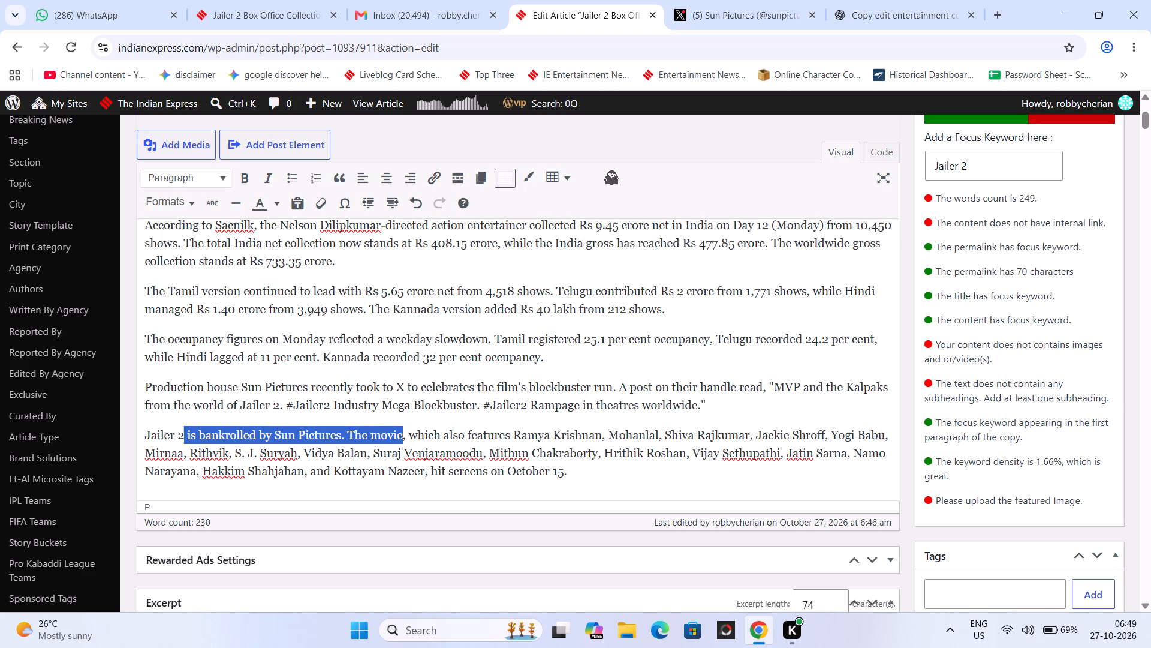
pyautogui.moveTo(402, 435); pyautogui.dragTo(439, 436)
pyautogui.press('space')
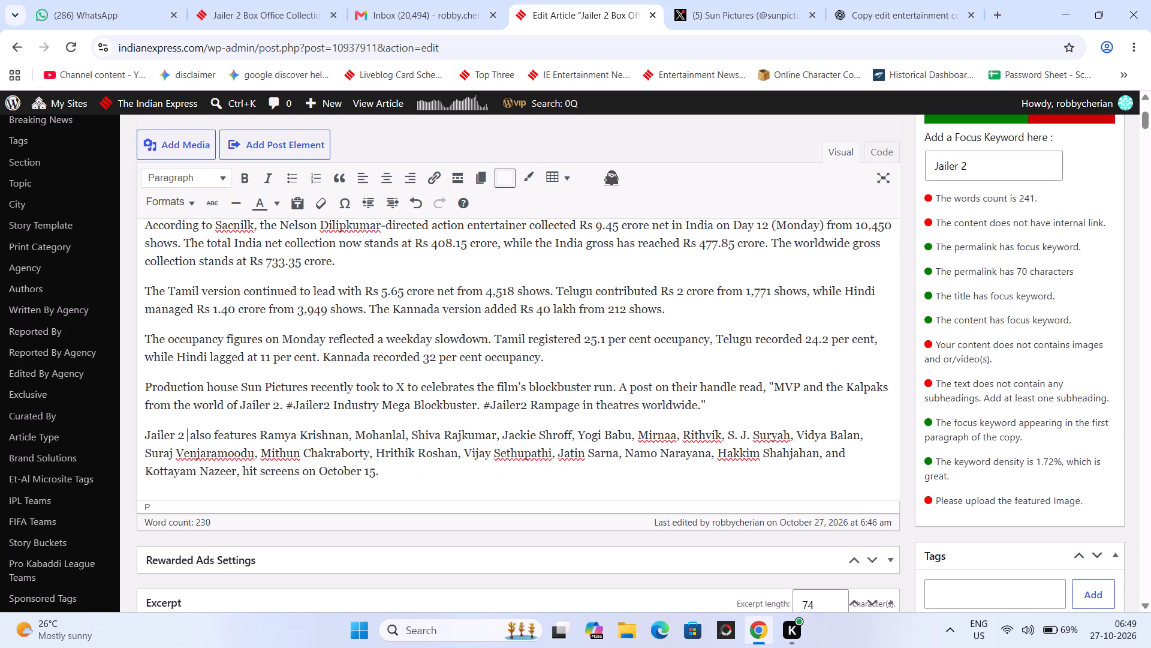
pyautogui.press('BackSpace')
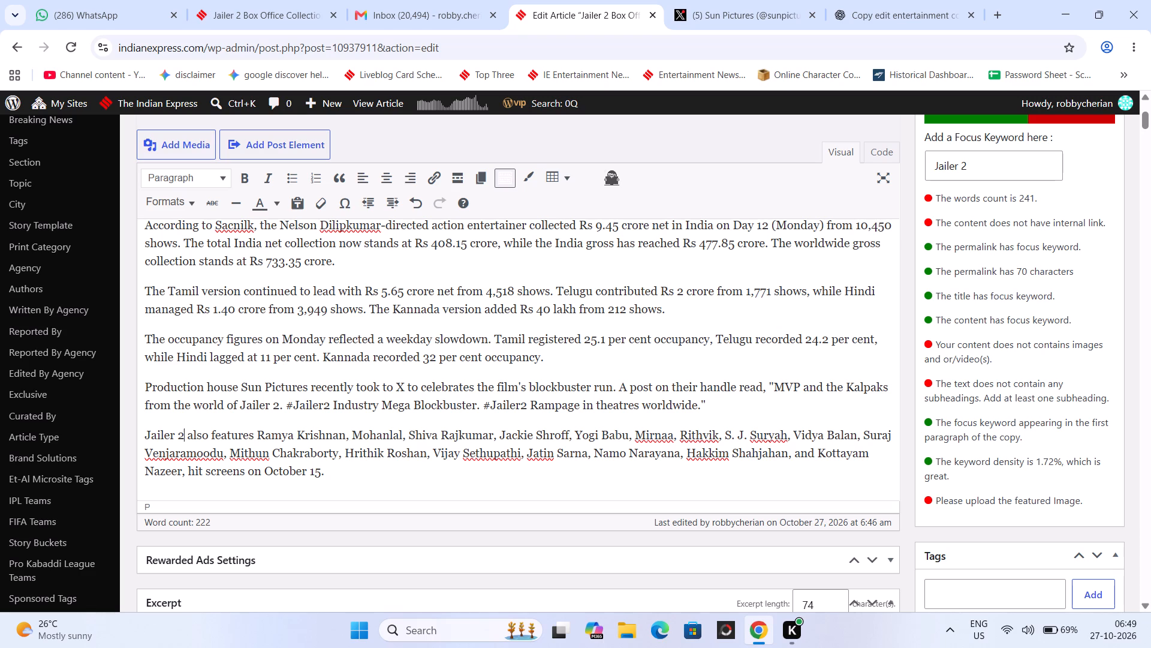
# Insert "Besides Rajinikanth," at the start of the cast paragraph, before "Jailer 2 also features".
pyautogui.press('Down')
pyautogui.press('Left')
pyautogui.press('Left')
pyautogui.press('Down')
pyautogui.press('Up')
pyautogui.press('Up')
pyautogui.press('Left')
pyautogui.press('Left')
pyautogui.press('Left')
pyautogui.press('Left')
pyautogui.press('Left')
pyautogui.press('Left')
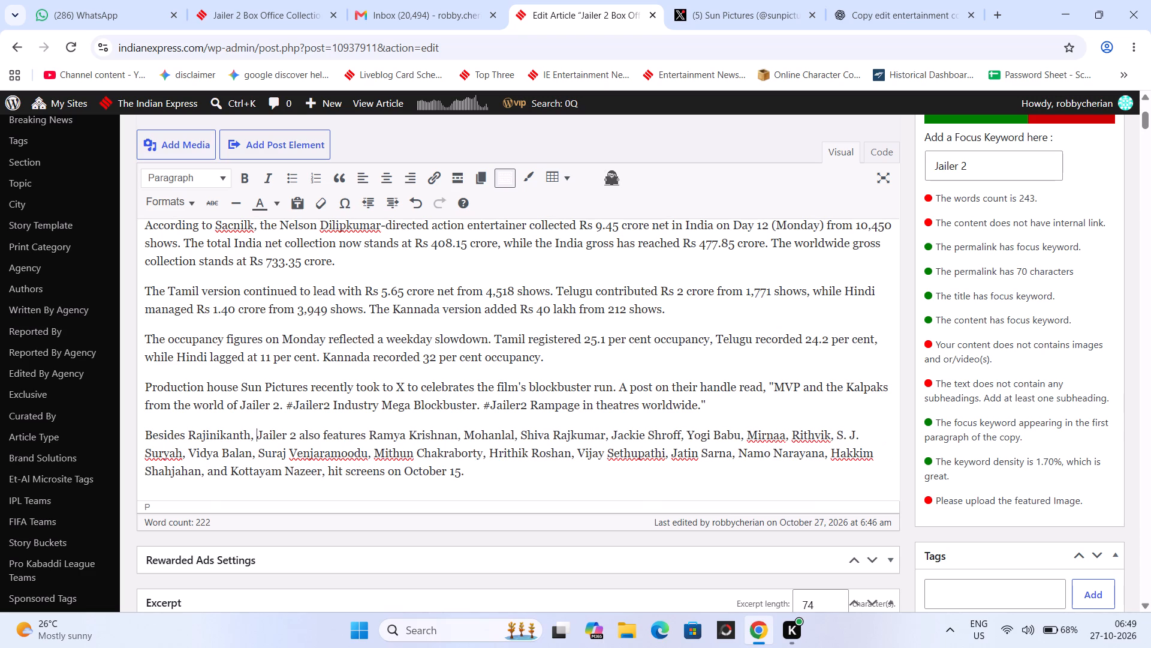
# End the cast sentence after "Kottayam Nazeer" with a full stop and begin the release sentence with "It" before "hit screens".
pyautogui.click(324, 480)
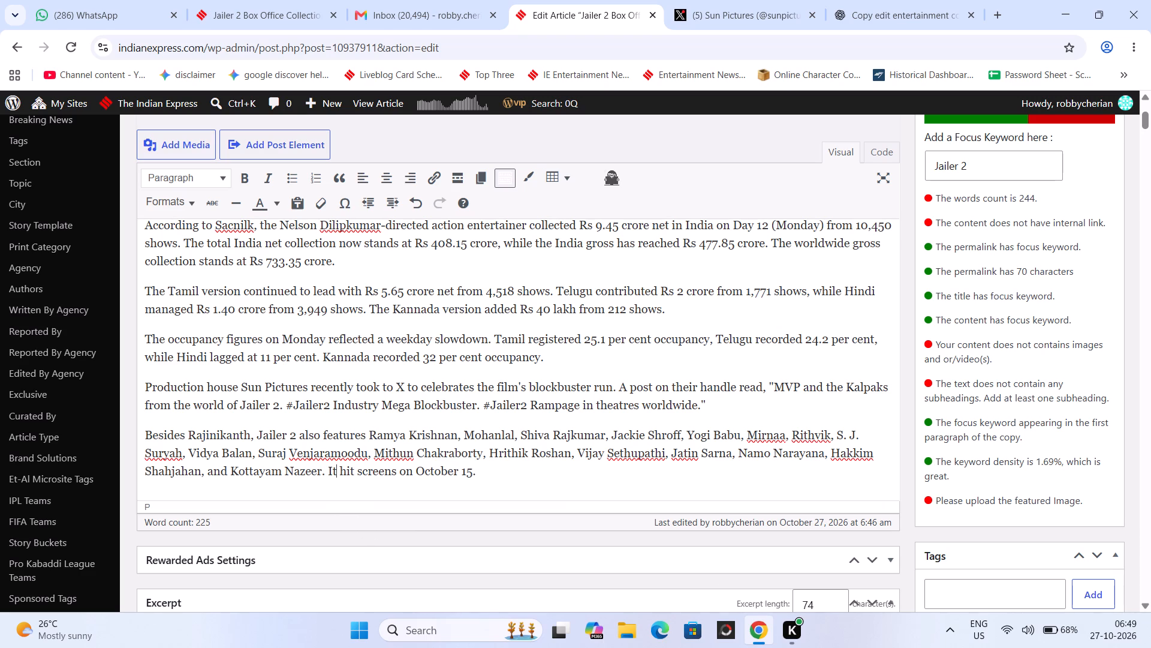
# On the site's Tamil entertainment section page, copy the headline "Soundarya breaks down Rajinikanth's 'no white food' rule, lifestyle: 'Follows strict diet'".
pyautogui.scroll(3, 810, 393)
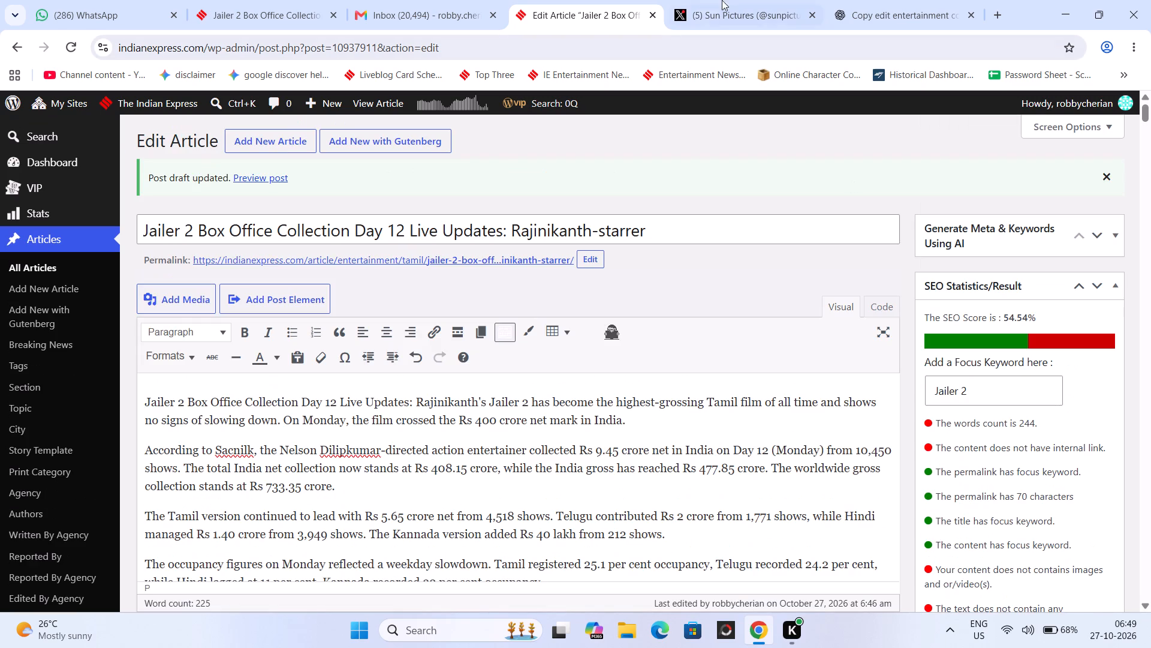
pyautogui.click(299, 0)
pyautogui.scroll(9, 403, 247)
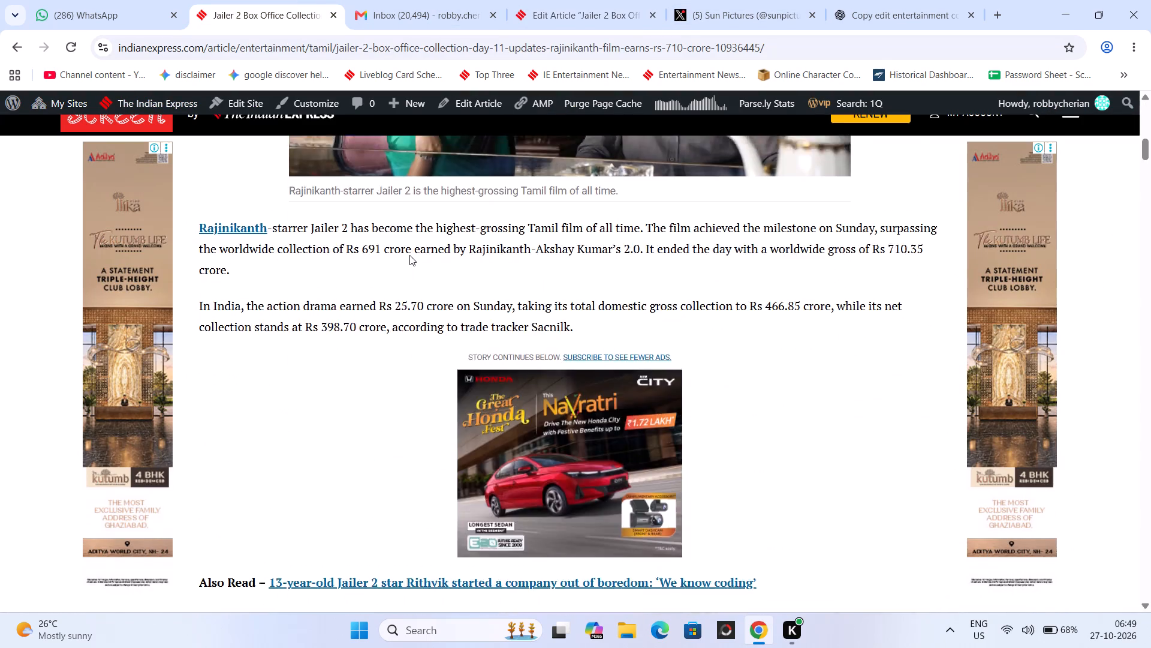
pyautogui.scroll(2, 409, 255)
pyautogui.scroll(-10, 409, 255)
pyautogui.scroll(2, 277, 257)
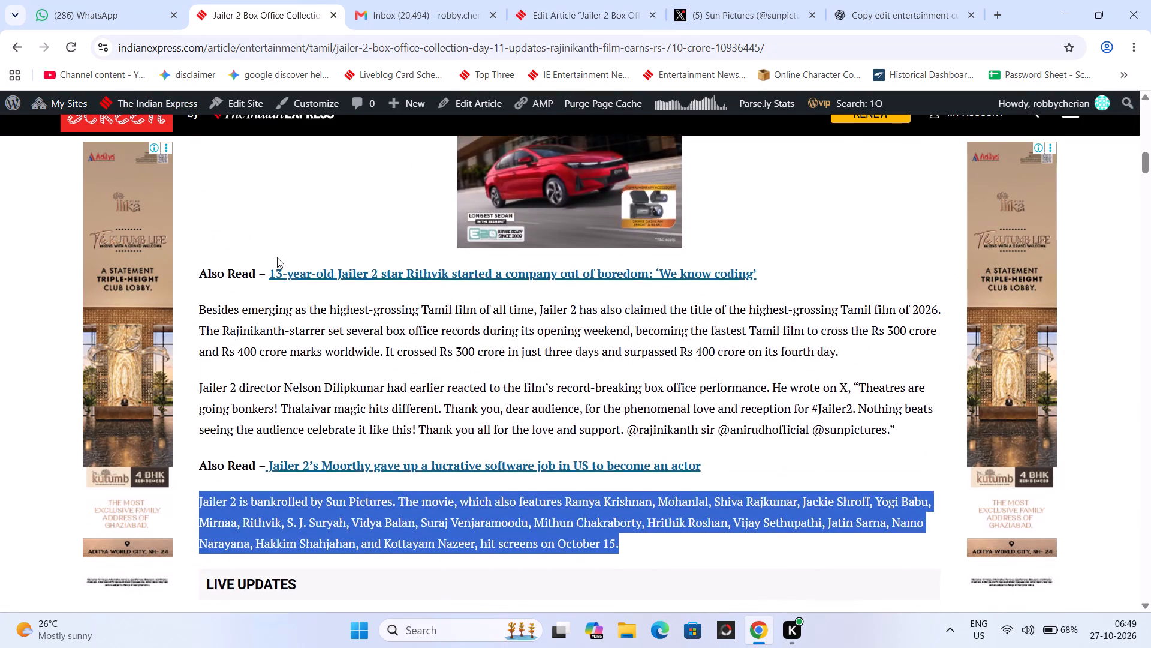
pyautogui.scroll(13, 277, 257)
pyautogui.click(352, 421)
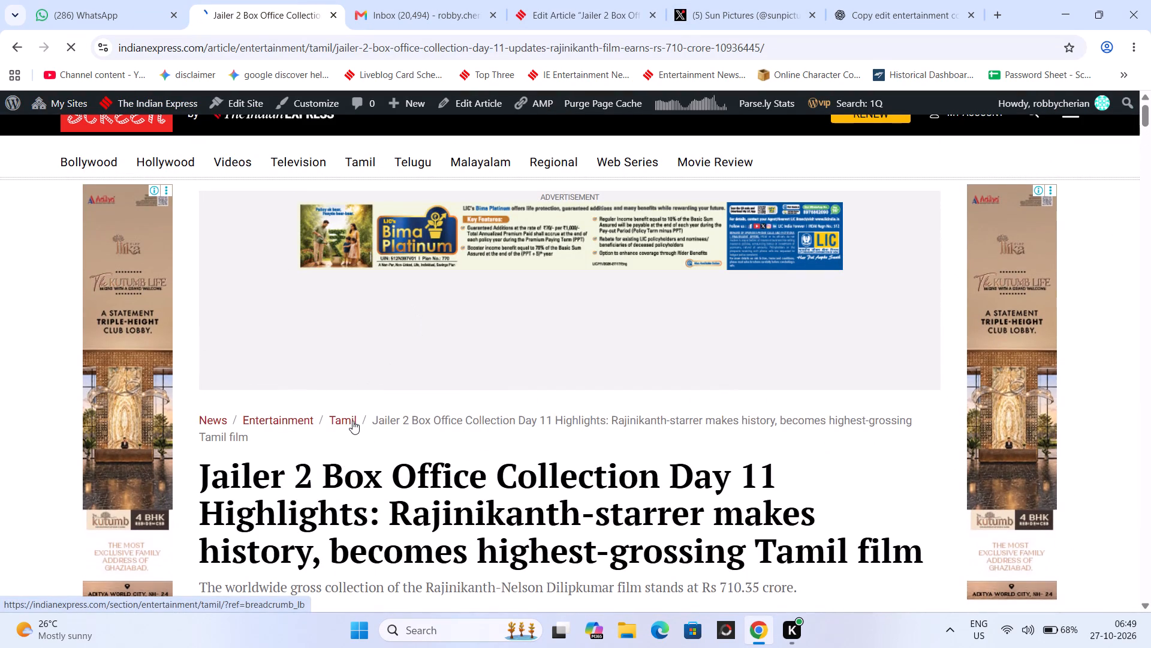
pyautogui.scroll(-6, 391, 381)
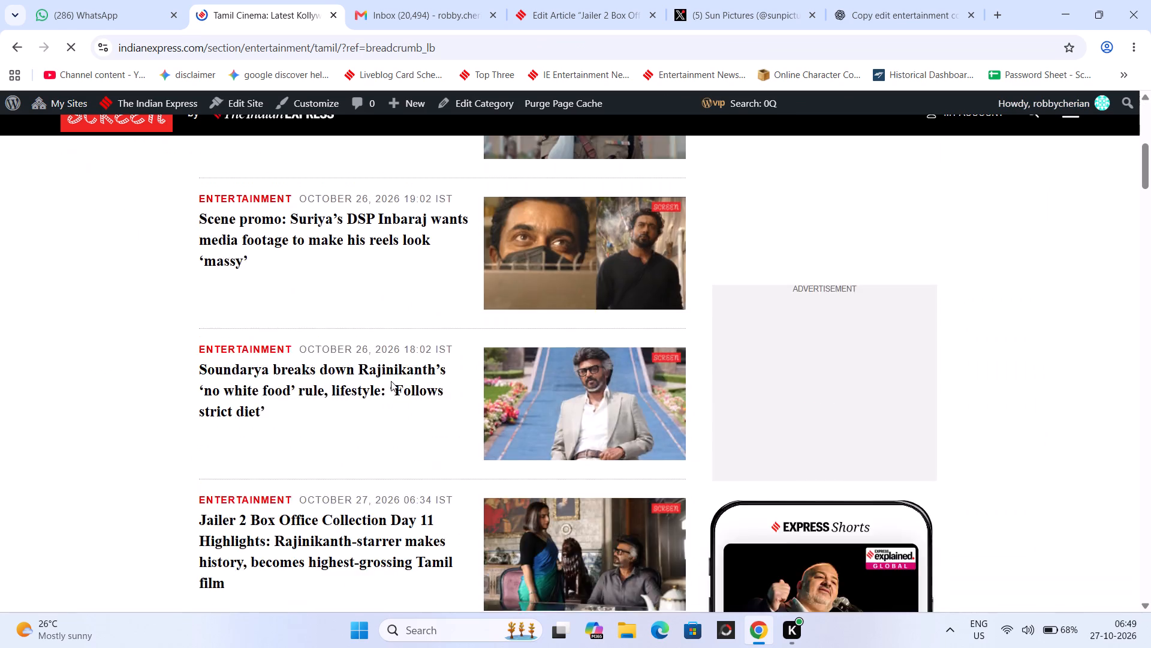
pyautogui.scroll(4, 391, 381)
pyautogui.scroll(-3, 391, 381)
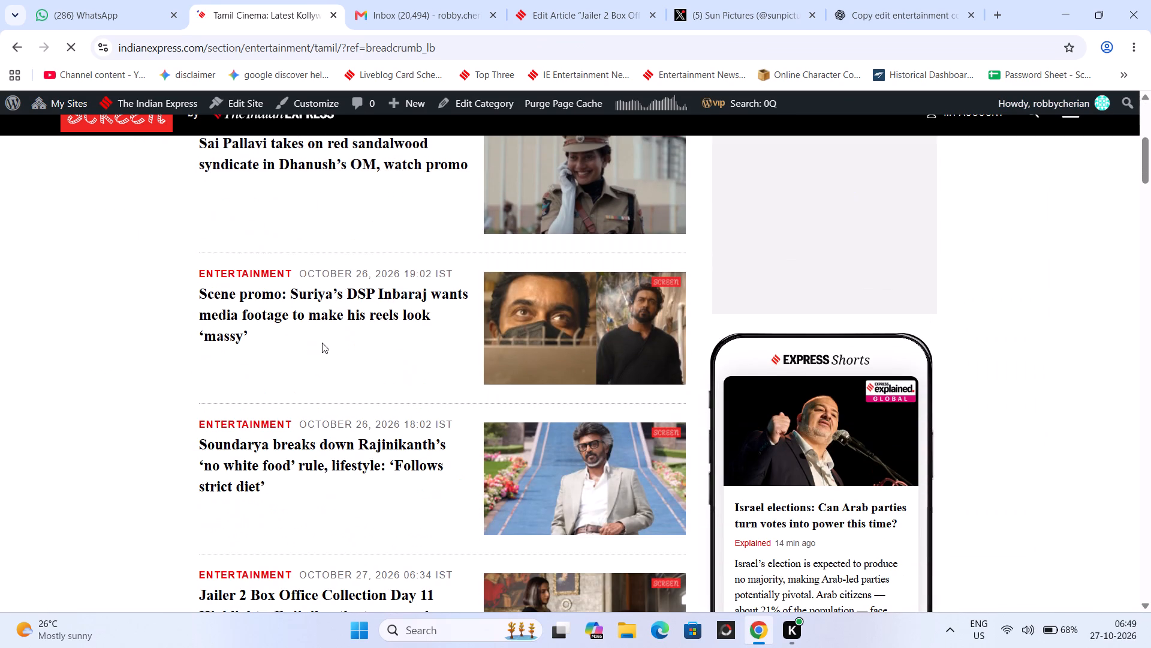
pyautogui.tripleClick(305, 499)
pyautogui.hotkey('ctrl', 'c')
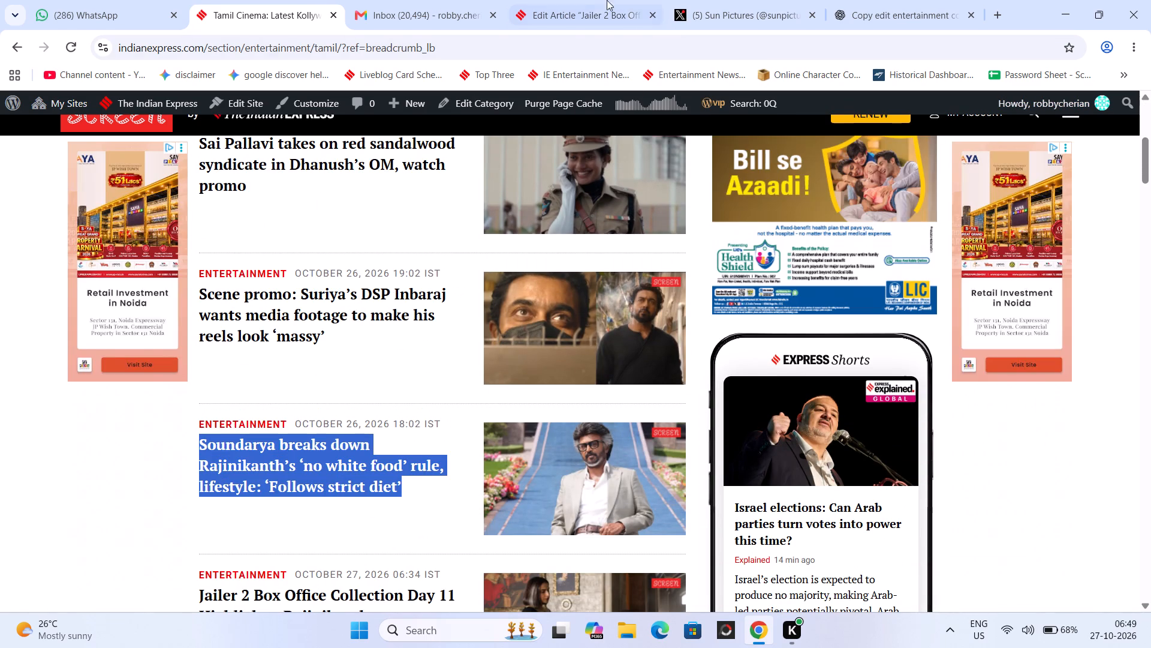
# Paste the copied Soundarya headline into the draft as a new paragraph below the Tamil, Telugu, Hindi and Kannada collections paragraph.
pyautogui.click(589, 0)
pyautogui.scroll(-2, 517, 398)
pyautogui.click(704, 385)
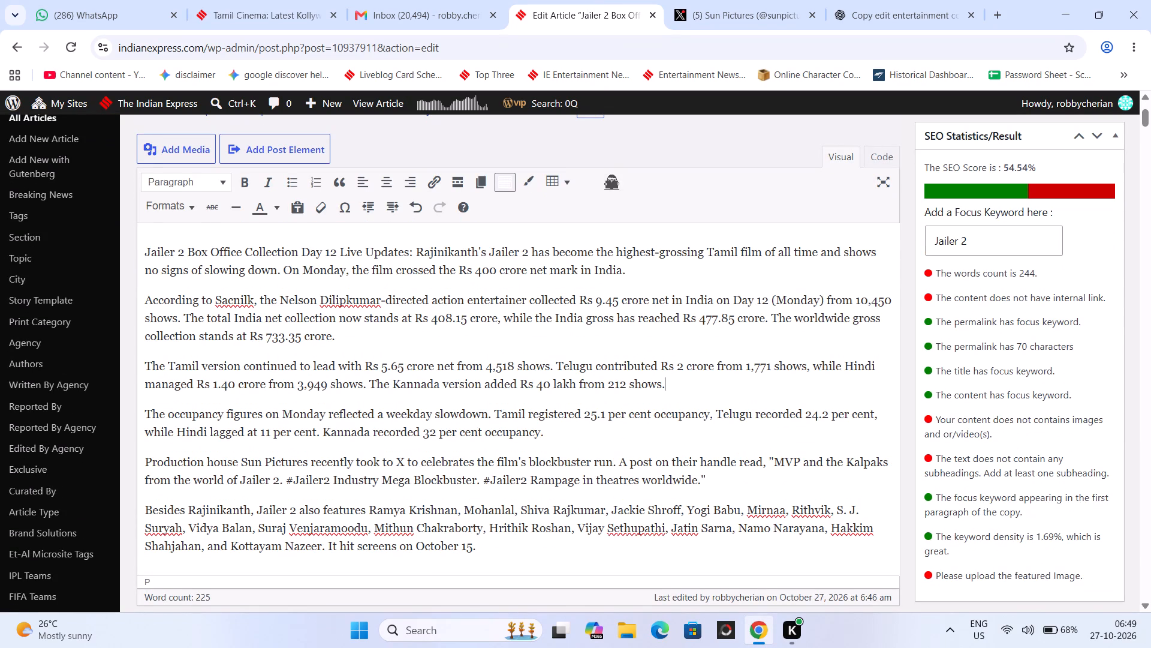
pyautogui.press('Return')
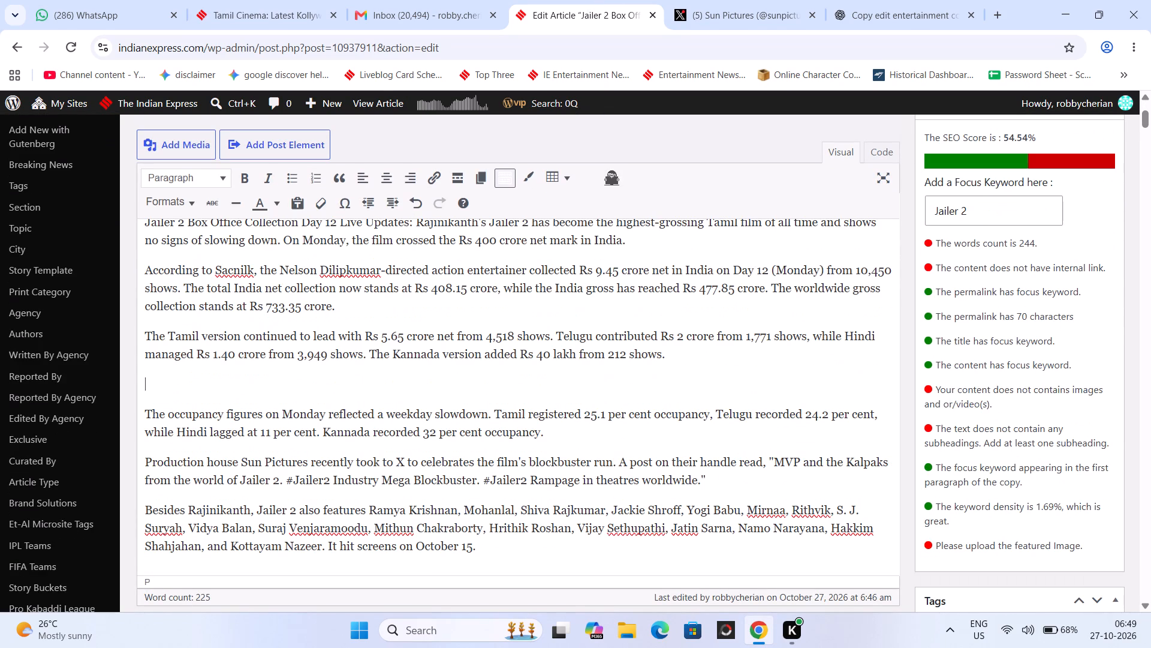
pyautogui.rightClick(204, 371)
pyautogui.click(275, 229)
# Add the prefix "Also Read -" before the pasted Soundarya headline.
pyautogui.click(142, 382)
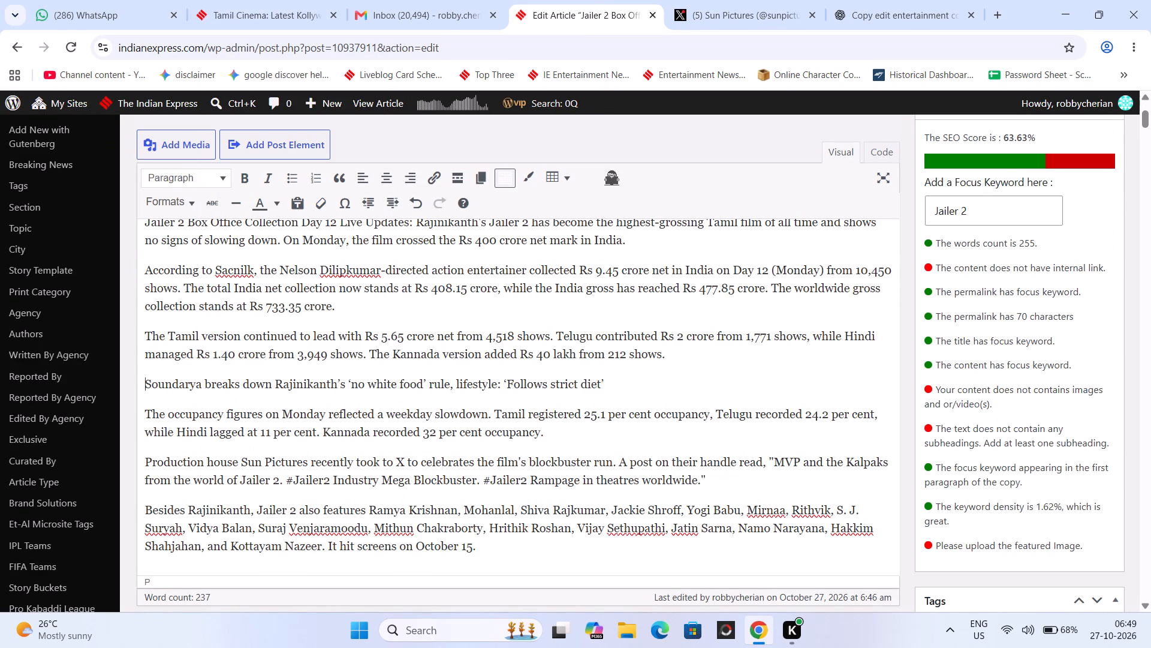
pyautogui.write('ls')
pyautogui.press('space')
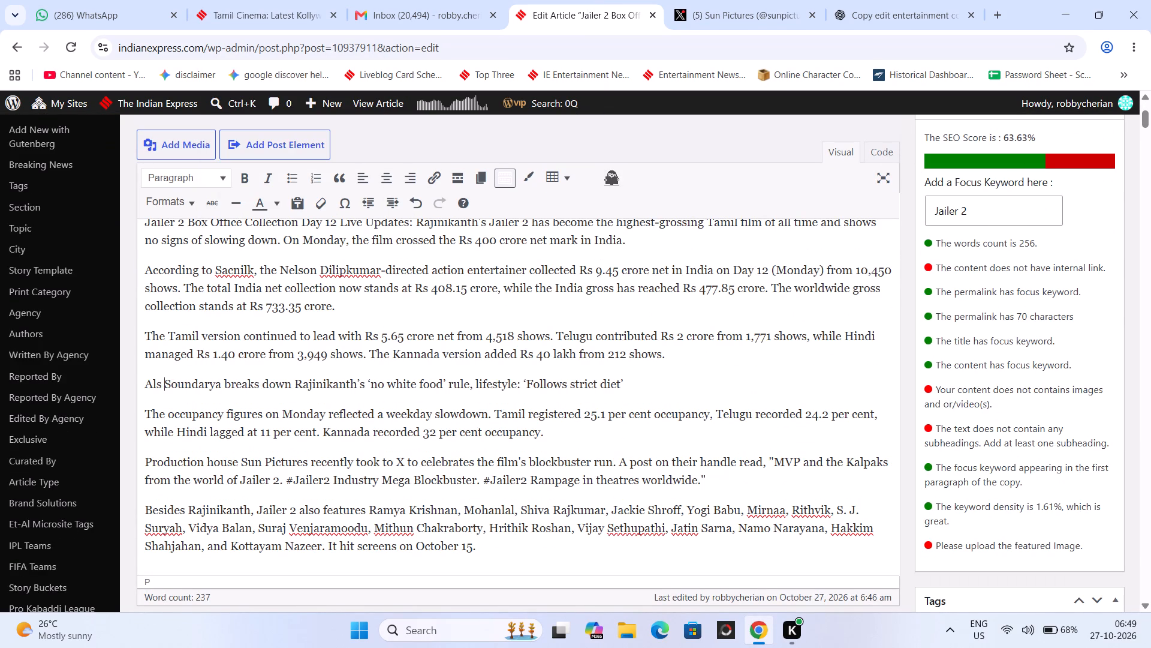
pyautogui.press('BackSpace')
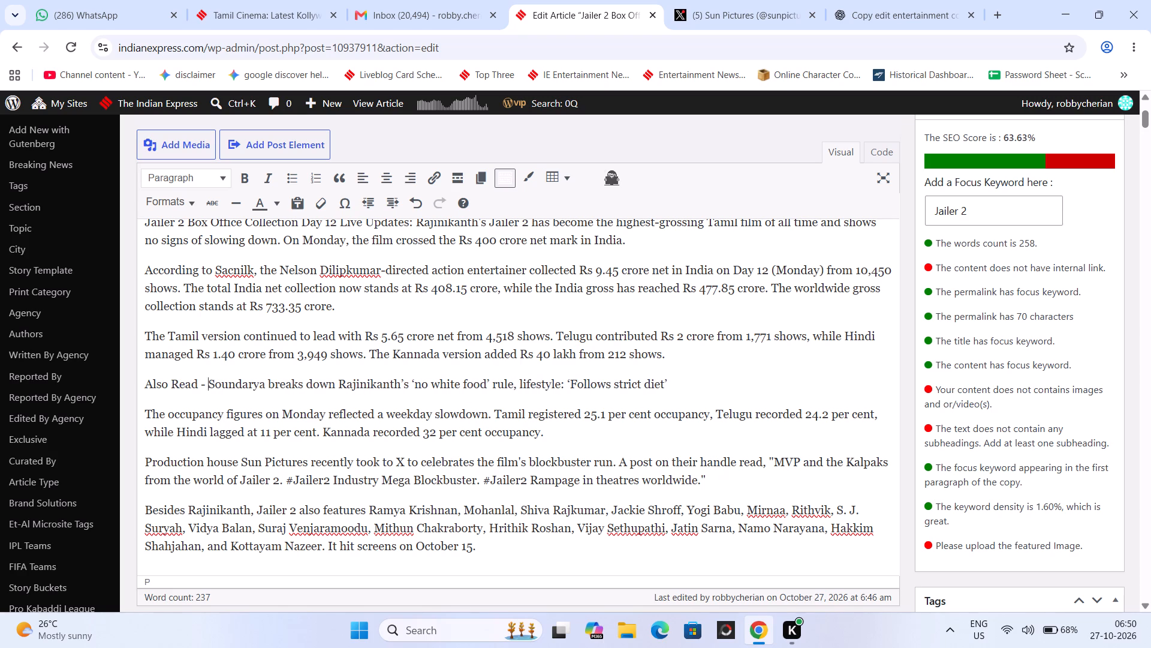
# Link the Soundarya headline in the draft to its article, using the copied article URL and opening in a new tab.
pyautogui.click(288, 0)
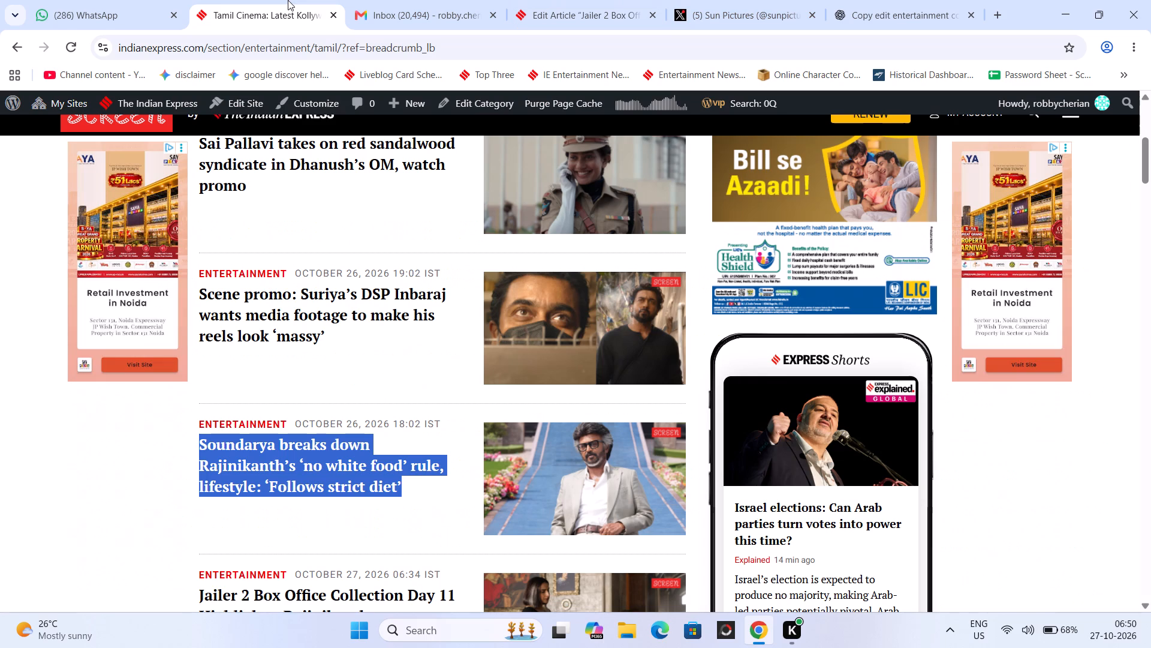
pyautogui.rightClick(272, 481)
pyautogui.click(372, 305)
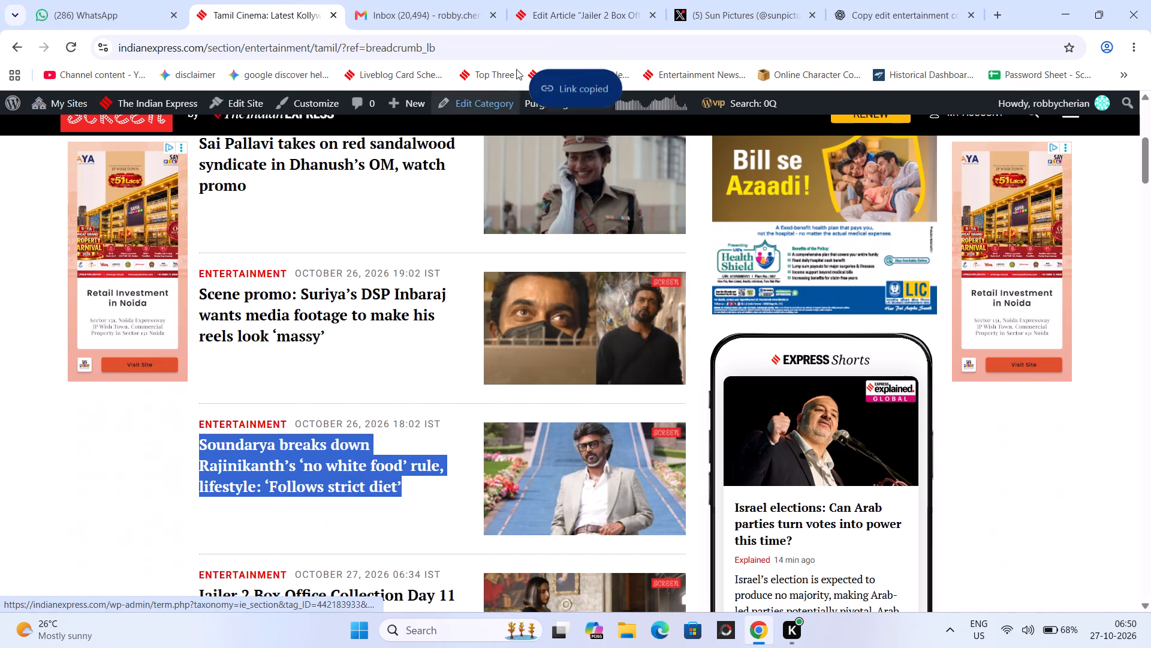
pyautogui.click(572, 0)
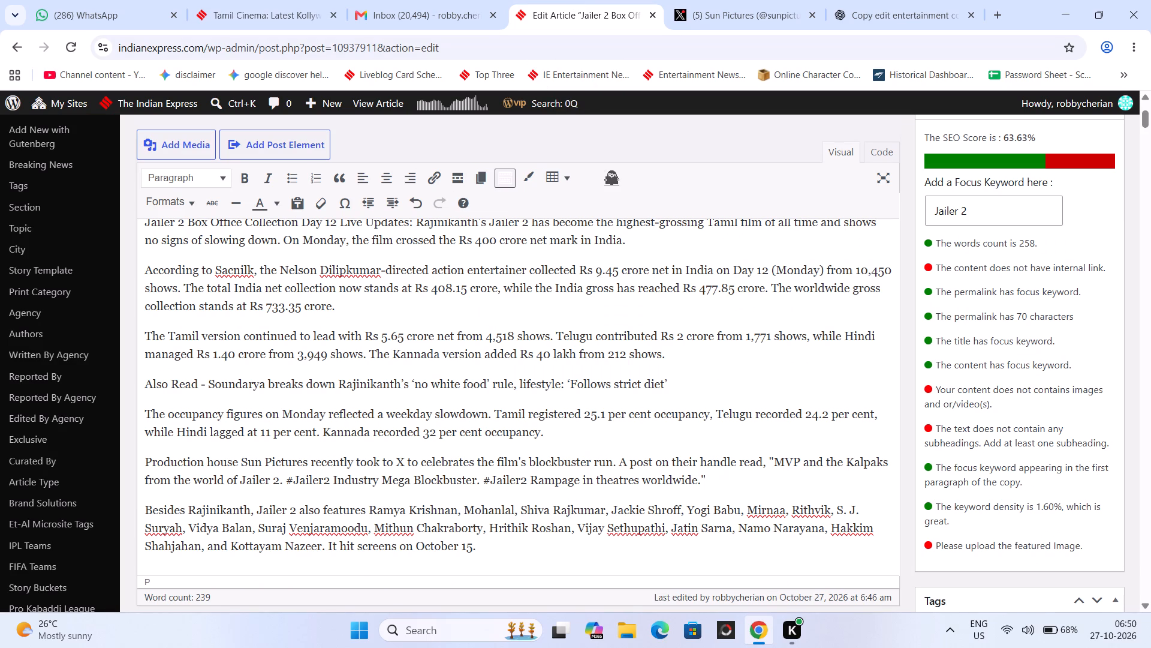
pyautogui.moveTo(210, 383); pyautogui.dragTo(687, 378)
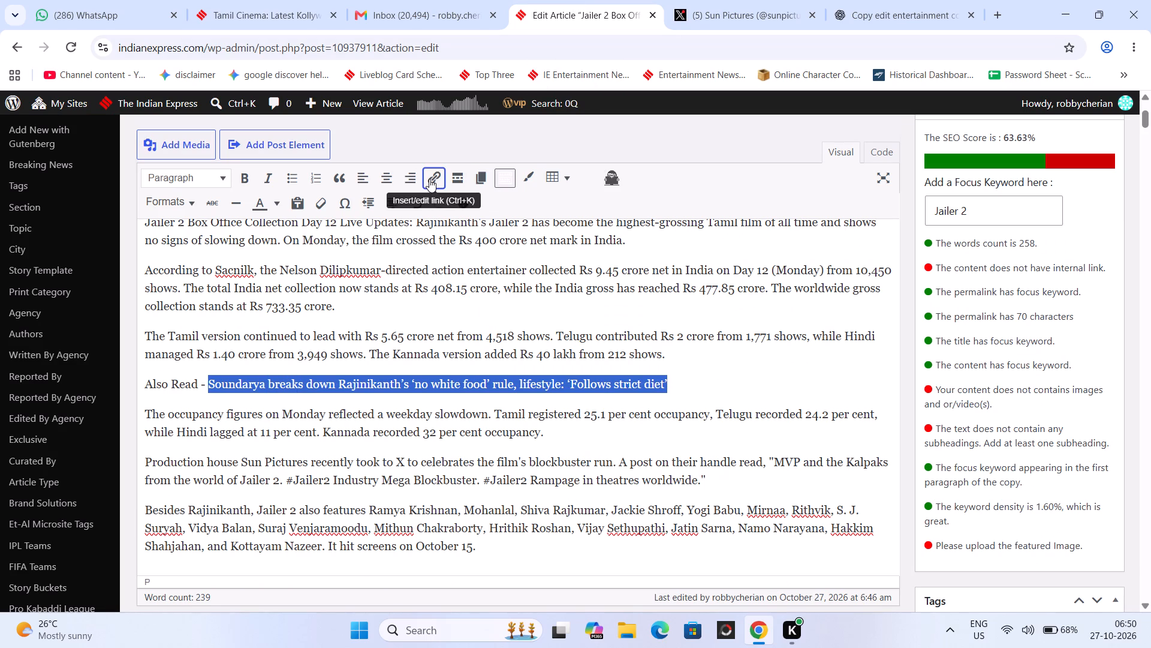
pyautogui.click(429, 179)
pyautogui.click(402, 424)
pyautogui.hotkey('ctrl', 'v')
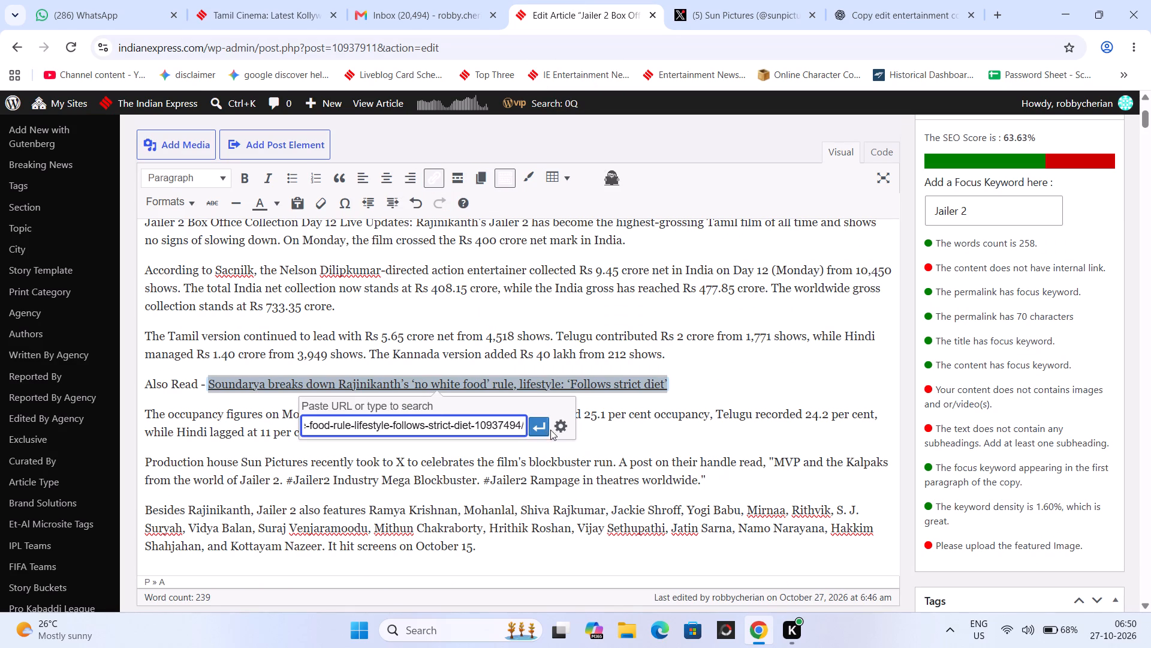
pyautogui.click(560, 427)
pyautogui.click(501, 262)
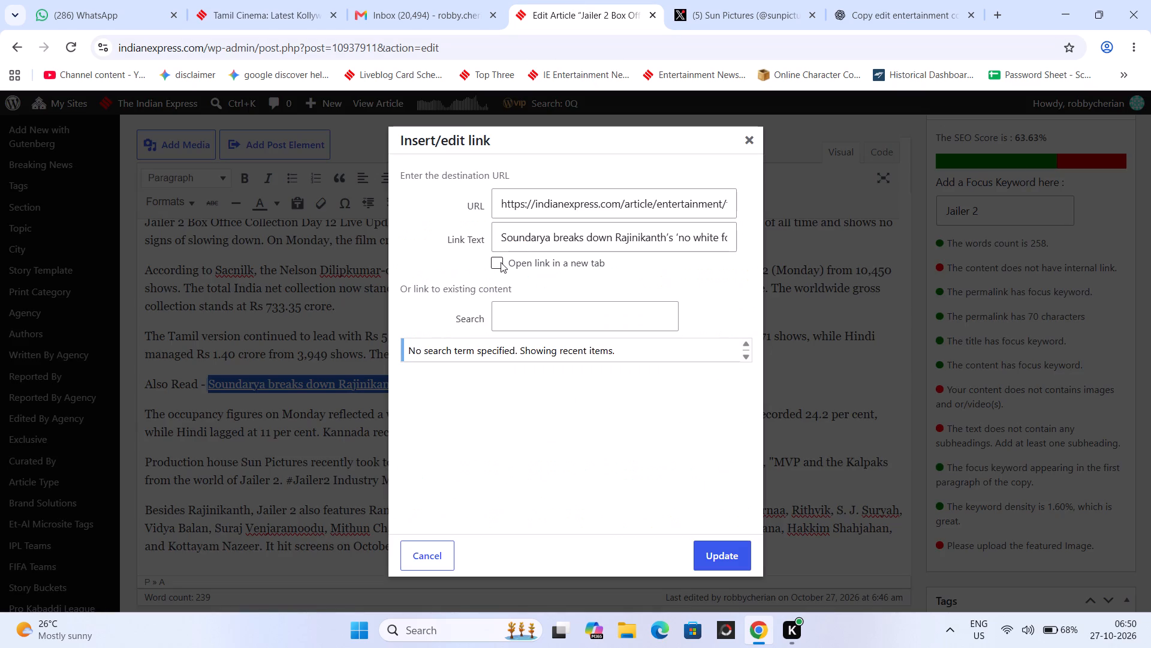
pyautogui.doubleClick(501, 262)
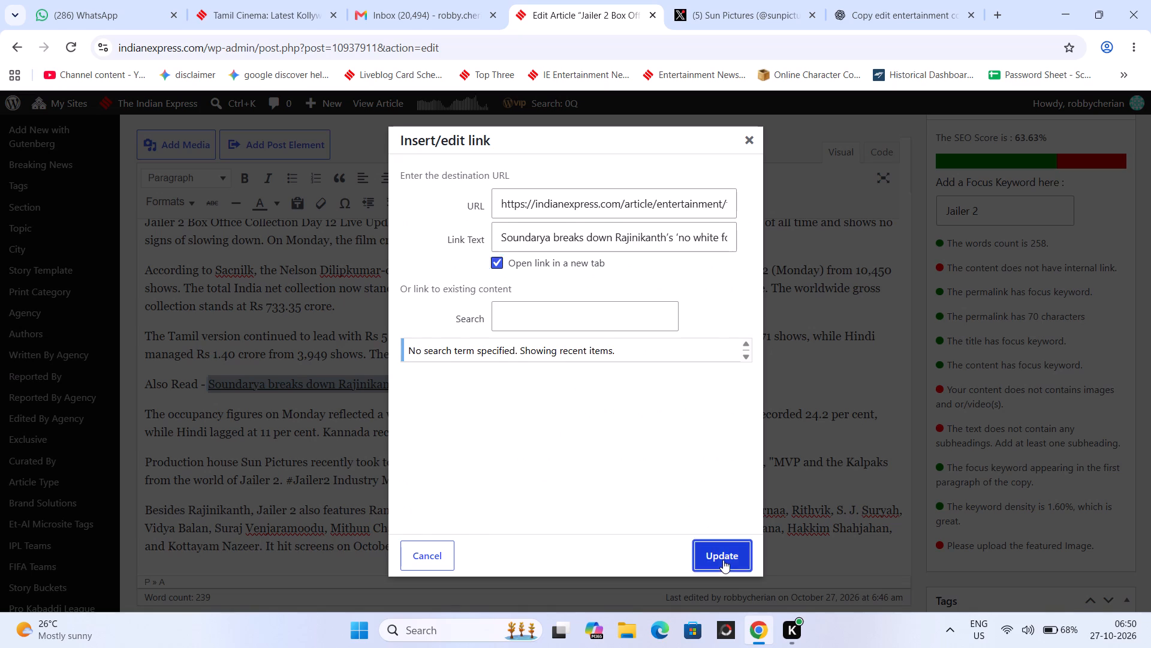
pyautogui.click(723, 560)
# Make the whole "Also Read" line bold.
pyautogui.tripleClick(211, 376)
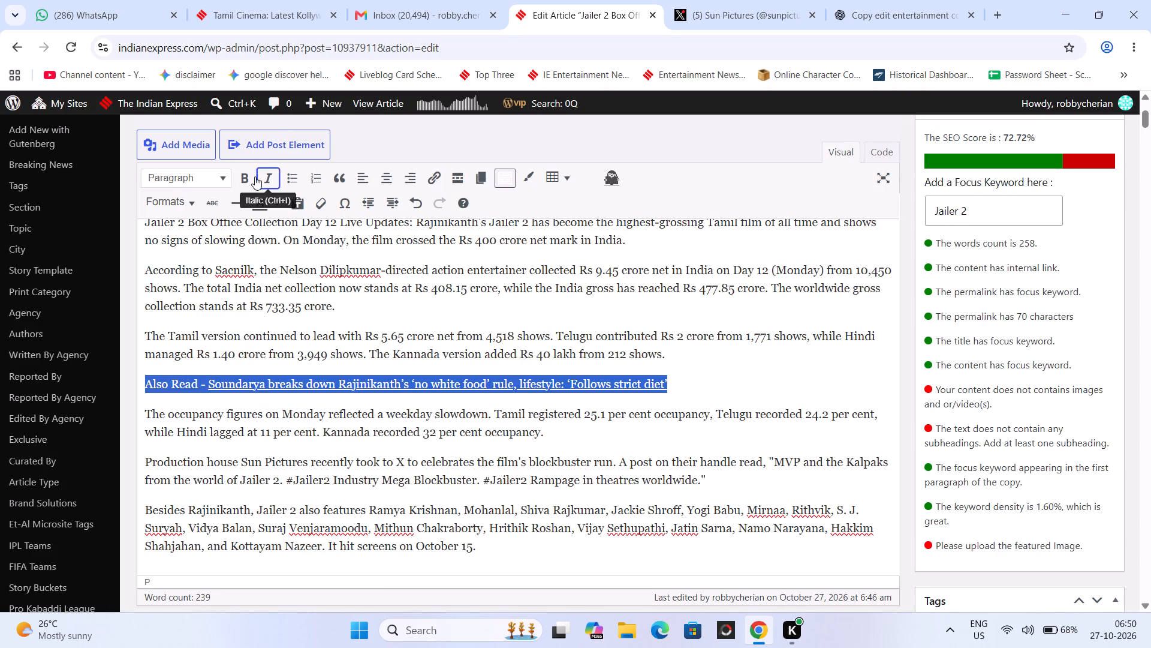
pyautogui.click(238, 184)
# Copy the link address of the "Rajinikanth watches Jailer 2 with fans in Chennai" story from the Tamil entertainment listing.
pyautogui.click(268, 0)
pyautogui.scroll(-3, 412, 385)
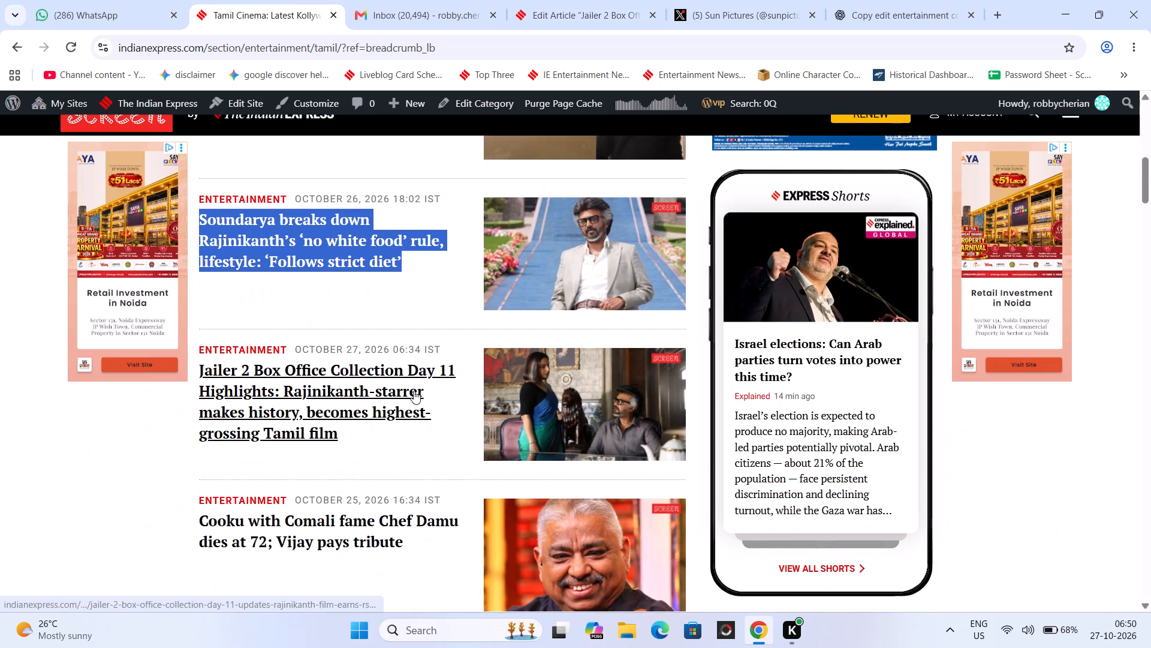
pyautogui.scroll(-7, 414, 391)
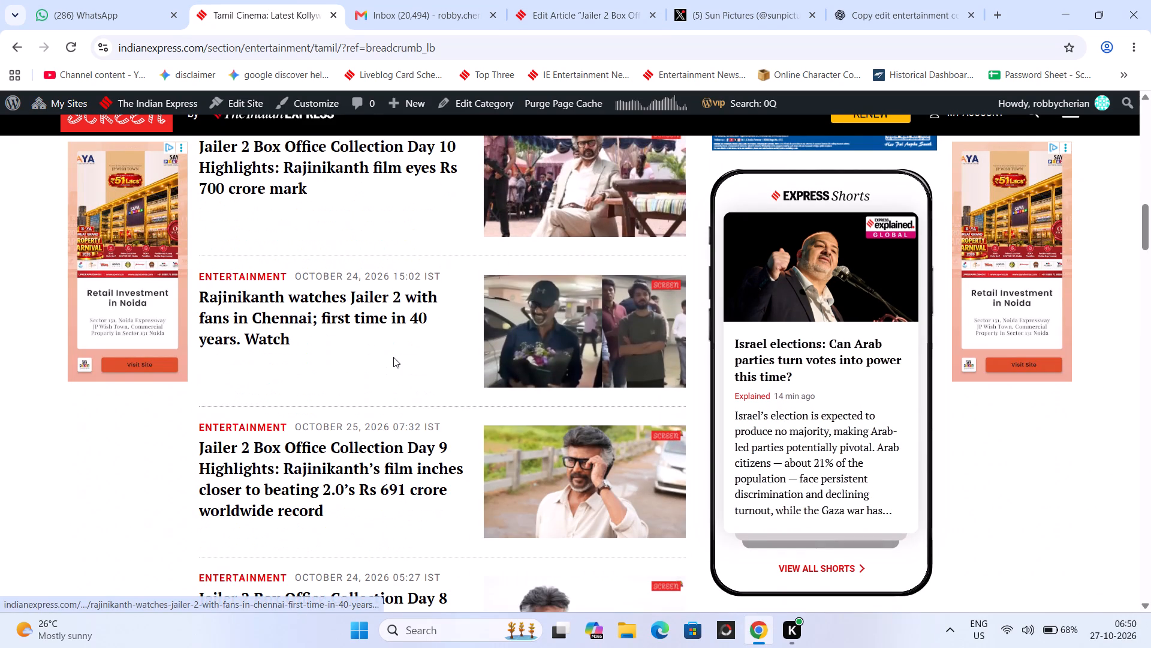
pyautogui.rightClick(387, 320)
pyautogui.click(456, 466)
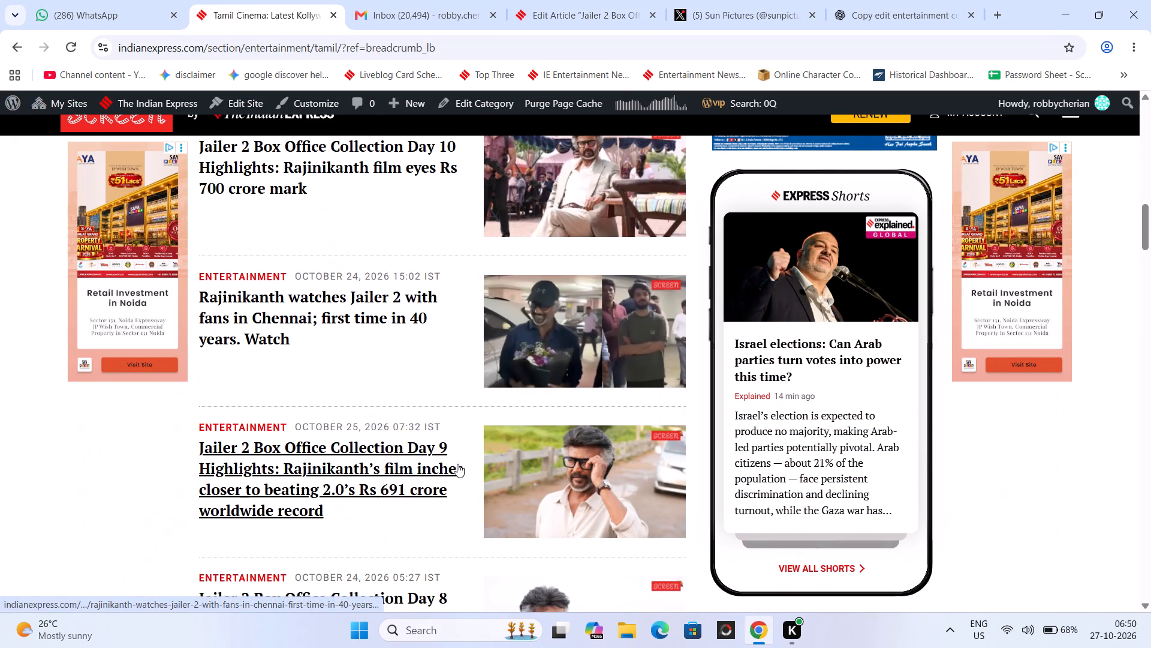
# Make "Jailer 2" bold in the draft's final cast paragraph.
pyautogui.click(565, 0)
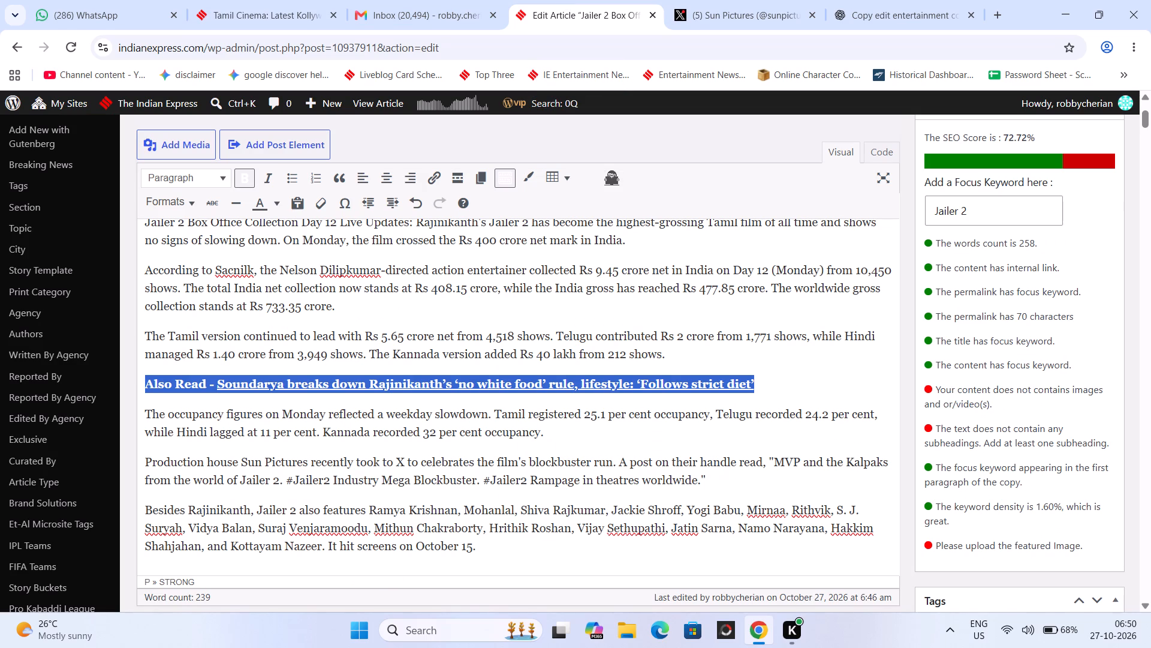
pyautogui.click(300, 427)
pyautogui.scroll(1, 300, 428)
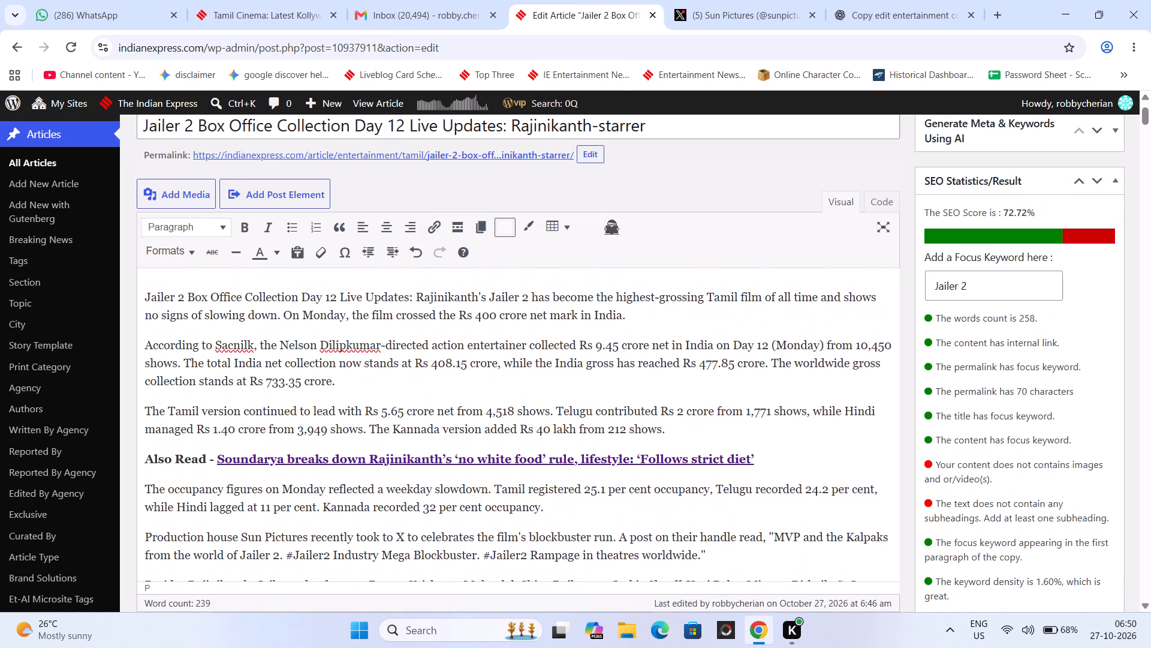
pyautogui.scroll(-3, 300, 428)
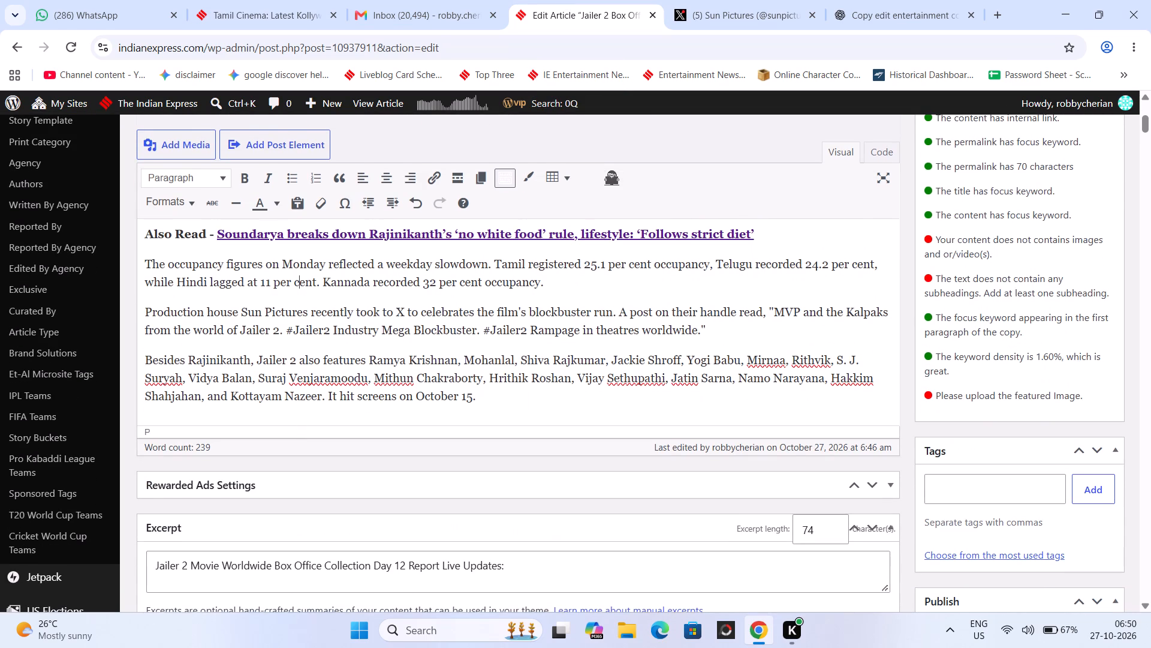
pyautogui.moveTo(302, 359); pyautogui.dragTo(266, 361)
pyautogui.moveTo(266, 361); pyautogui.dragTo(264, 361)
pyautogui.moveTo(259, 361); pyautogui.dragTo(296, 355)
pyautogui.click(251, 184)
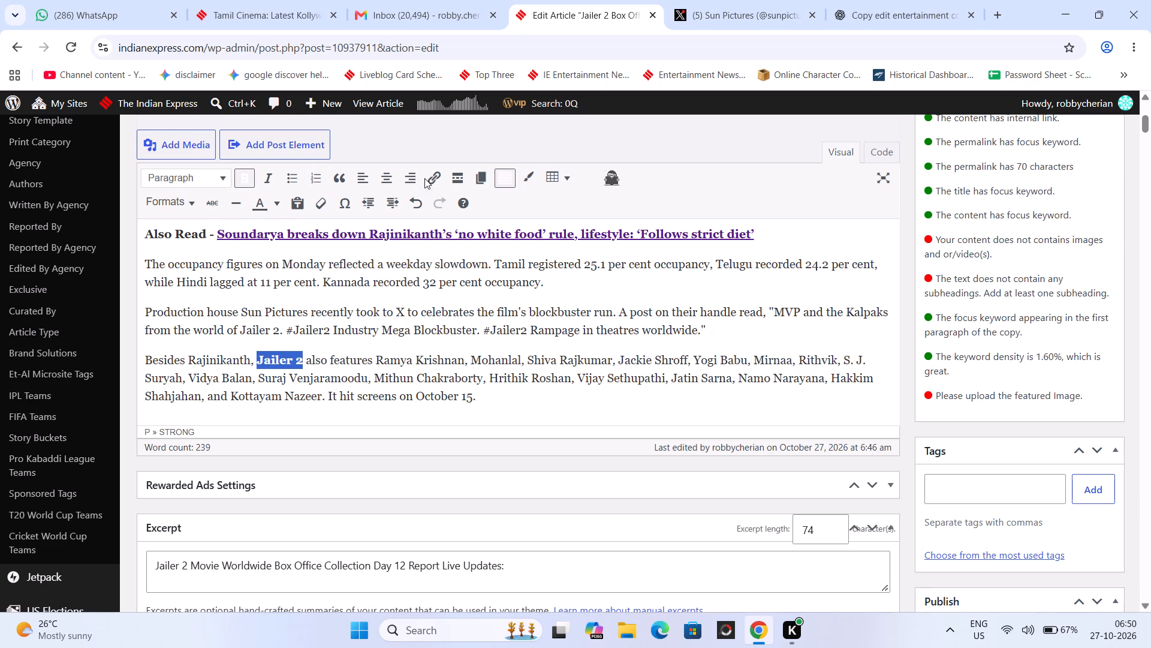
# Link the bold "Jailer 2" in the cast paragraph to the copied article URL, toggling the option to open in a new tab.
pyautogui.click(433, 180)
pyautogui.click(288, 406)
pyautogui.hotkey('ctrl', 'v')
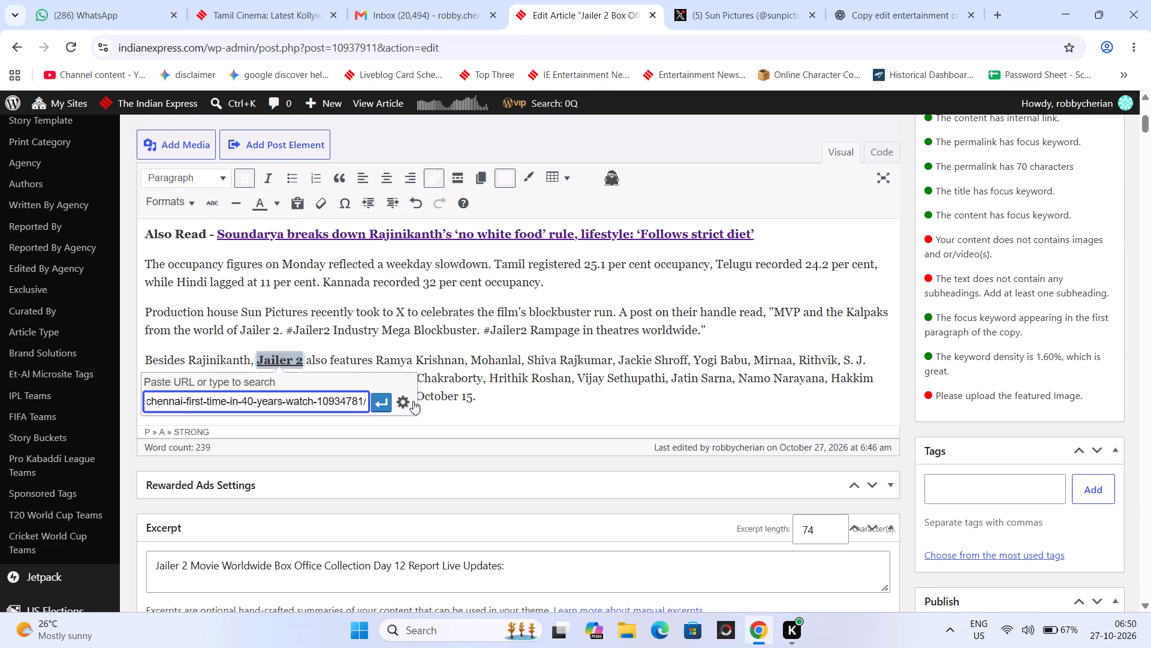
pyautogui.click(414, 400)
pyautogui.click(492, 232)
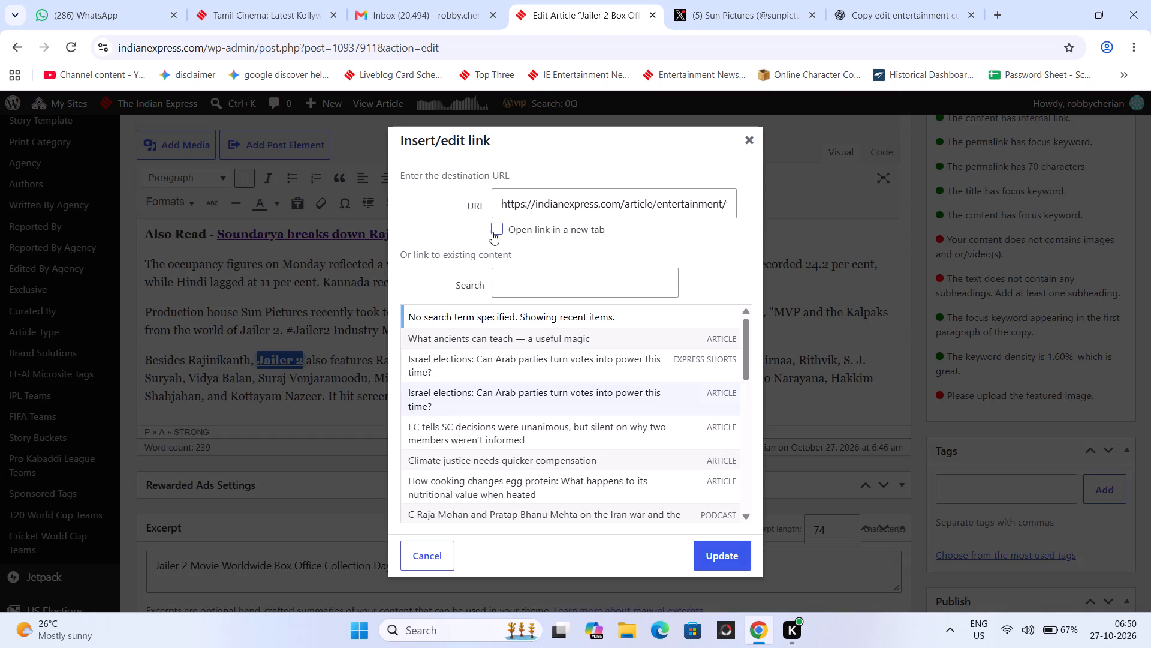
pyautogui.click(492, 232)
pyautogui.click(495, 232)
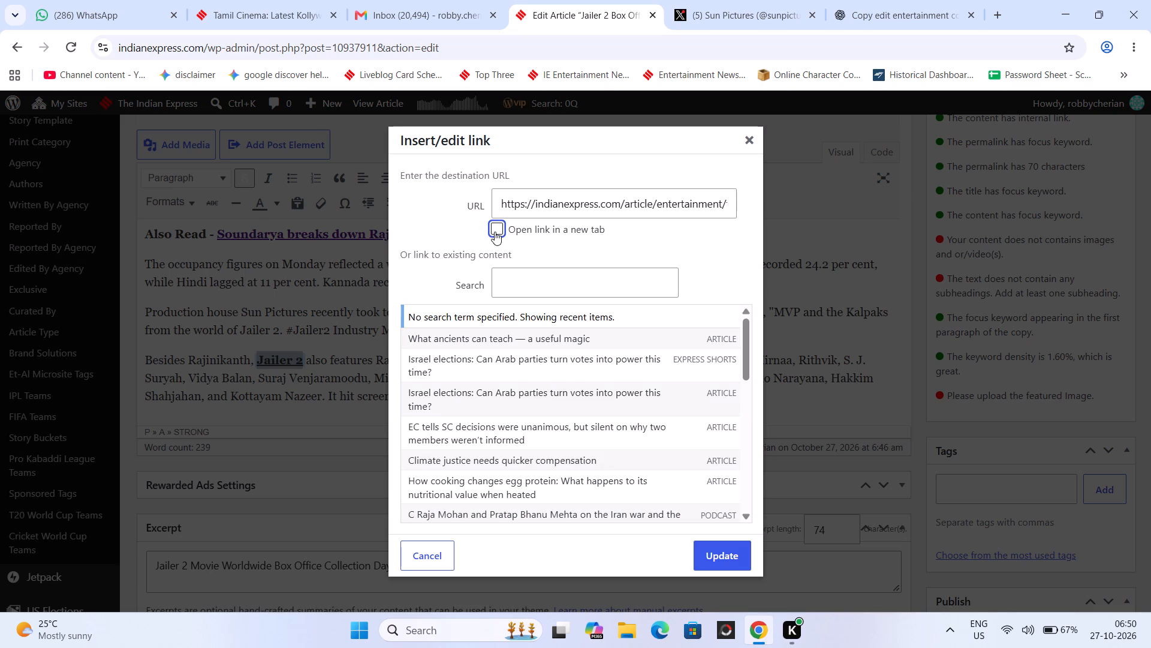
pyautogui.click(738, 565)
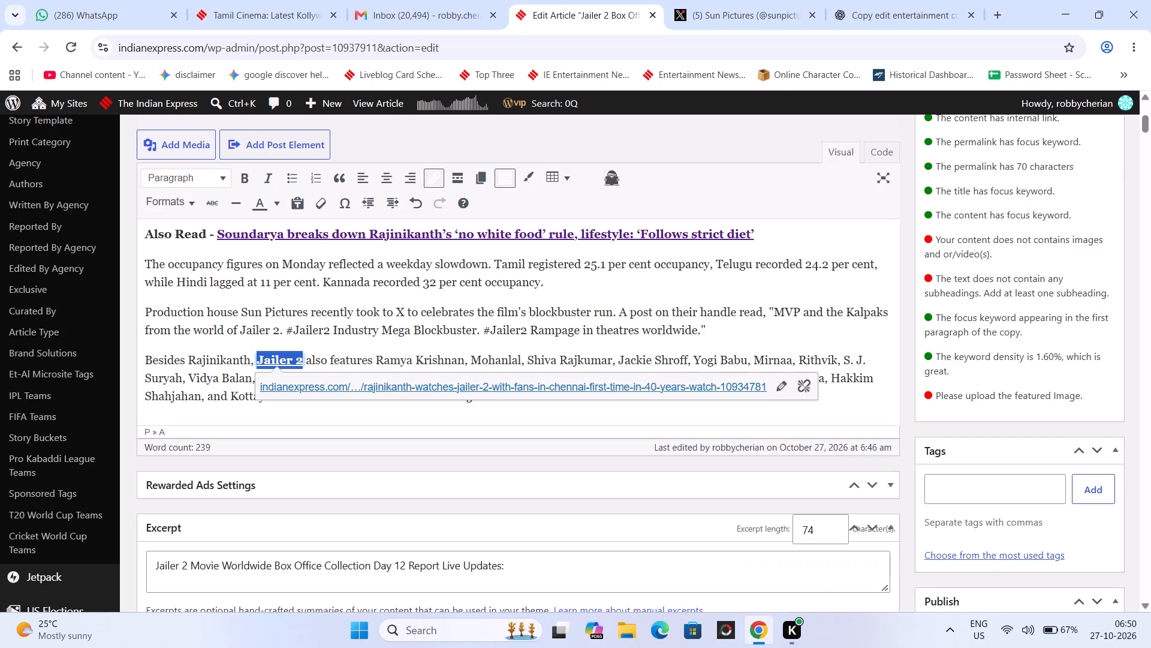
# Correct "celebrates" to "celebrate" in the Sun Pictures paragraph.
pyautogui.click(220, 307)
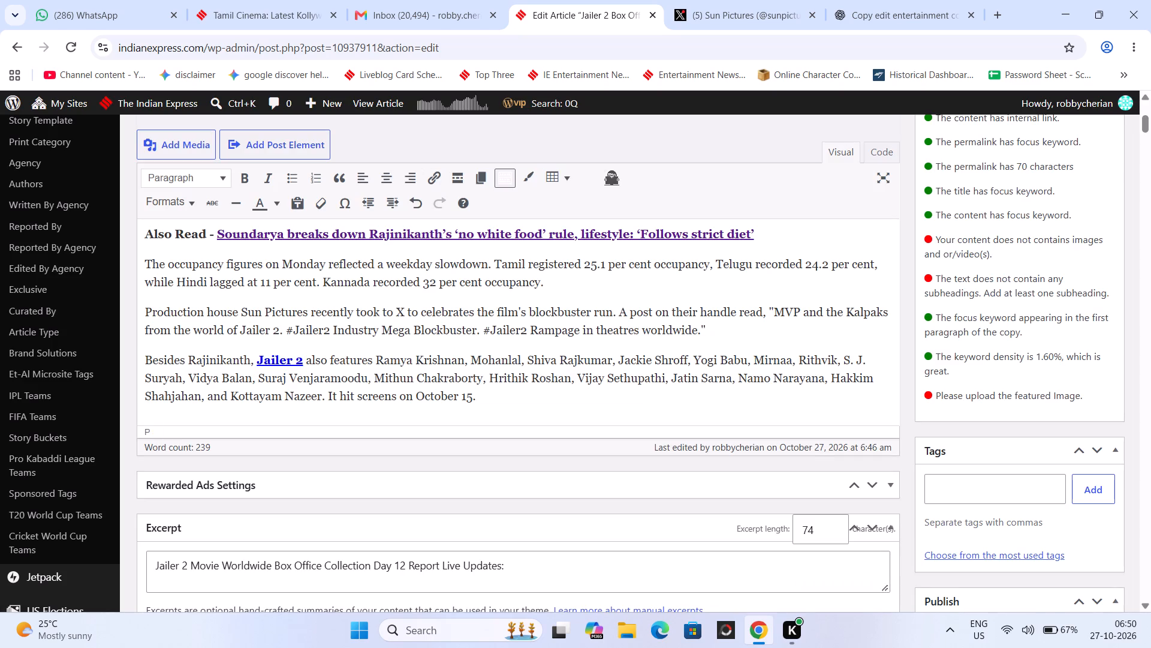
pyautogui.click(470, 310)
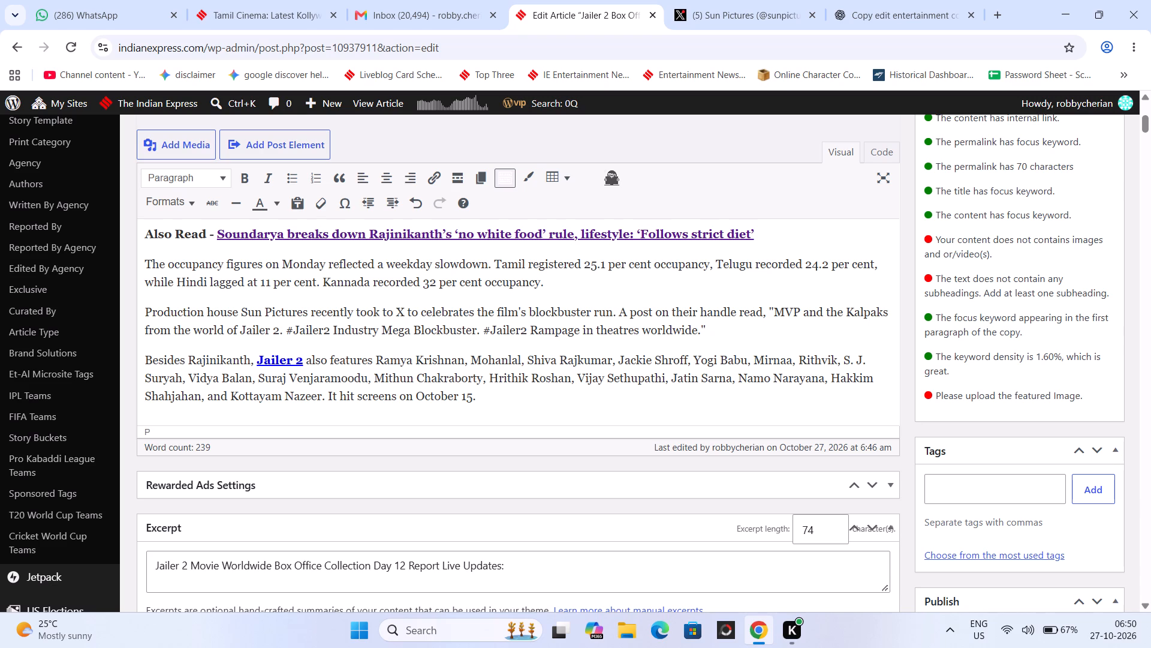
pyautogui.press('Delete')
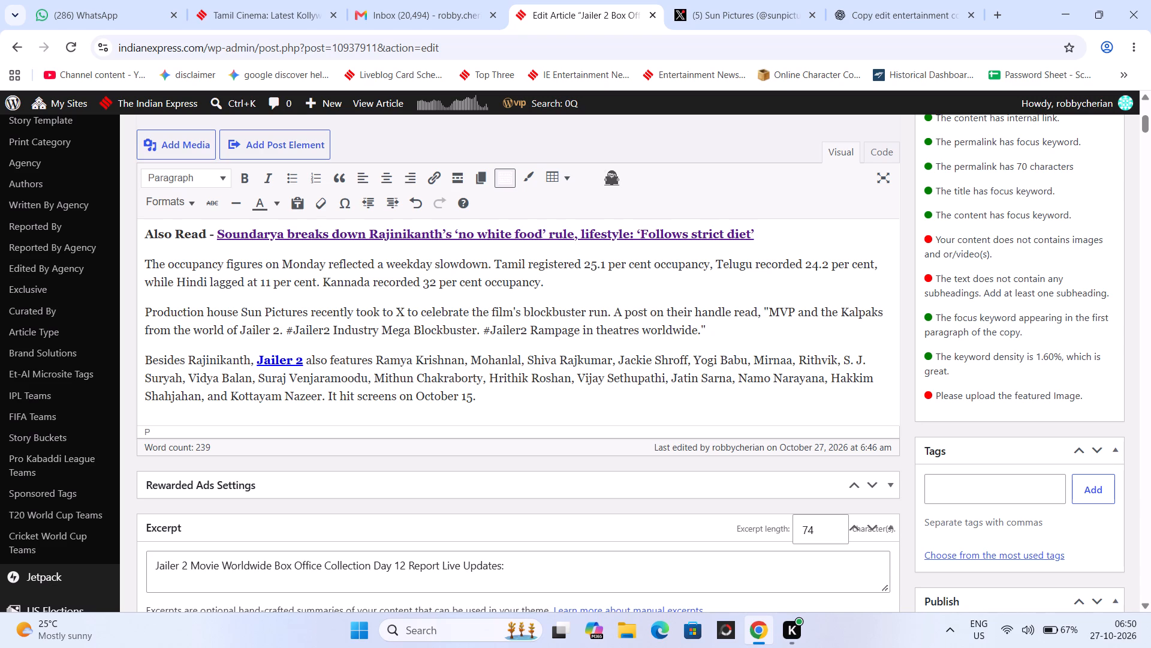
# Replace "-starrer" in the article title with "film earns over Rs 733 crore", reusing the worldwide gross from the body text.
pyautogui.scroll(3, 527, 314)
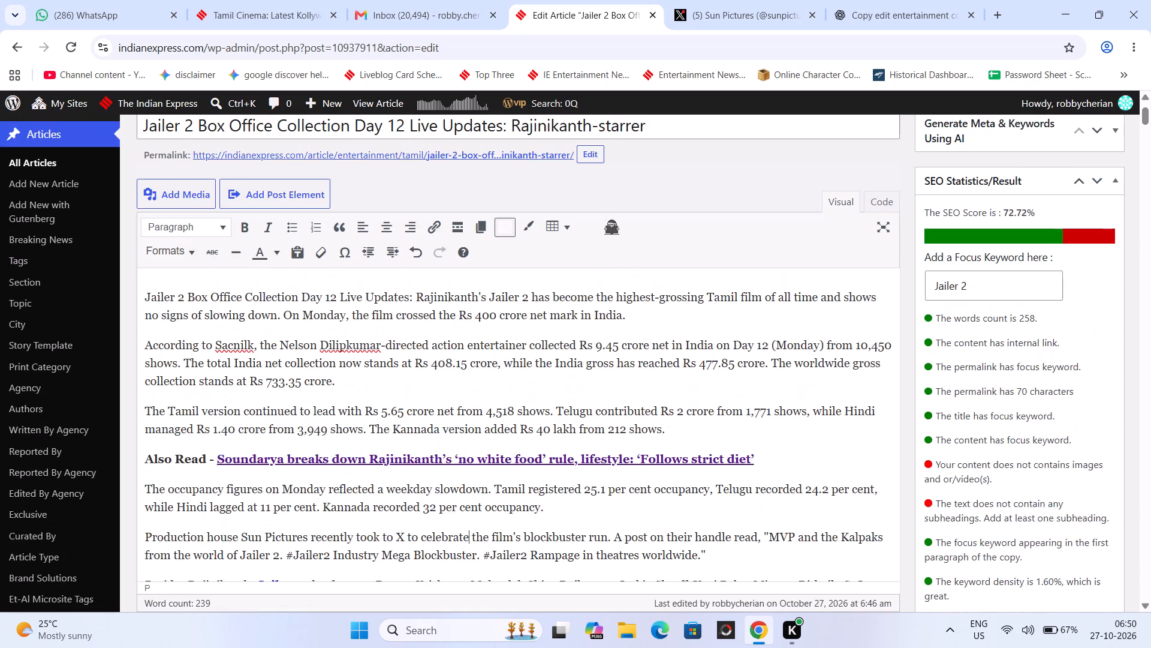
pyautogui.scroll(1, 527, 314)
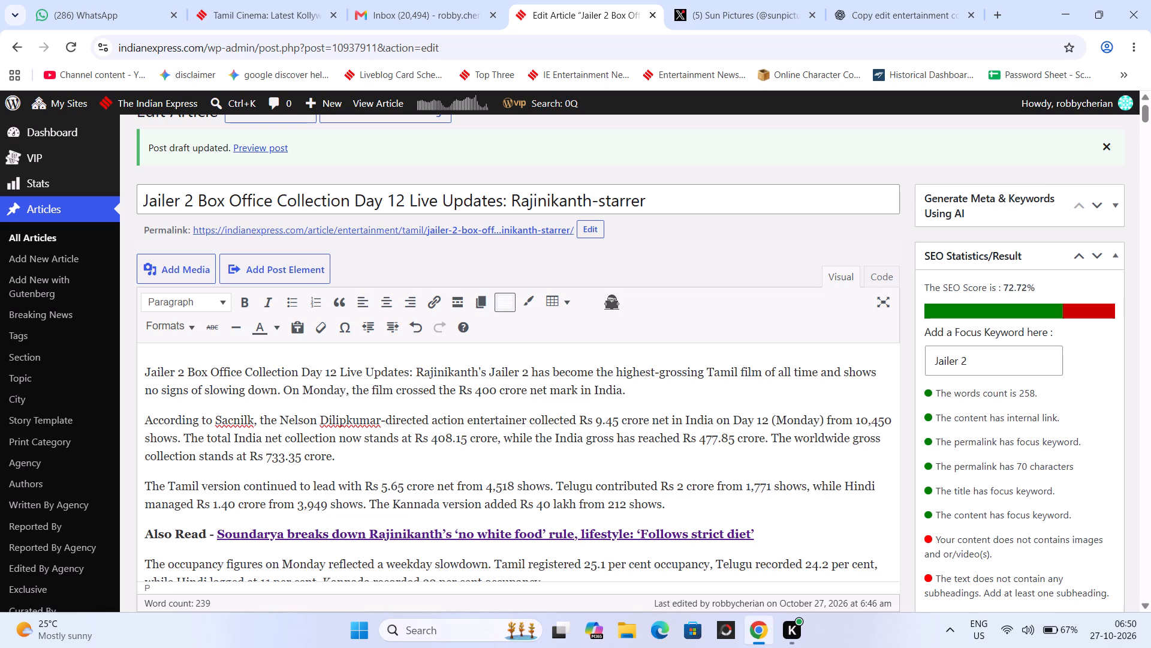
pyautogui.moveTo(249, 455); pyautogui.dragTo(360, 458)
pyautogui.hotkey('ctrl', 'c')
pyautogui.moveTo(593, 212); pyautogui.dragTo(672, 196)
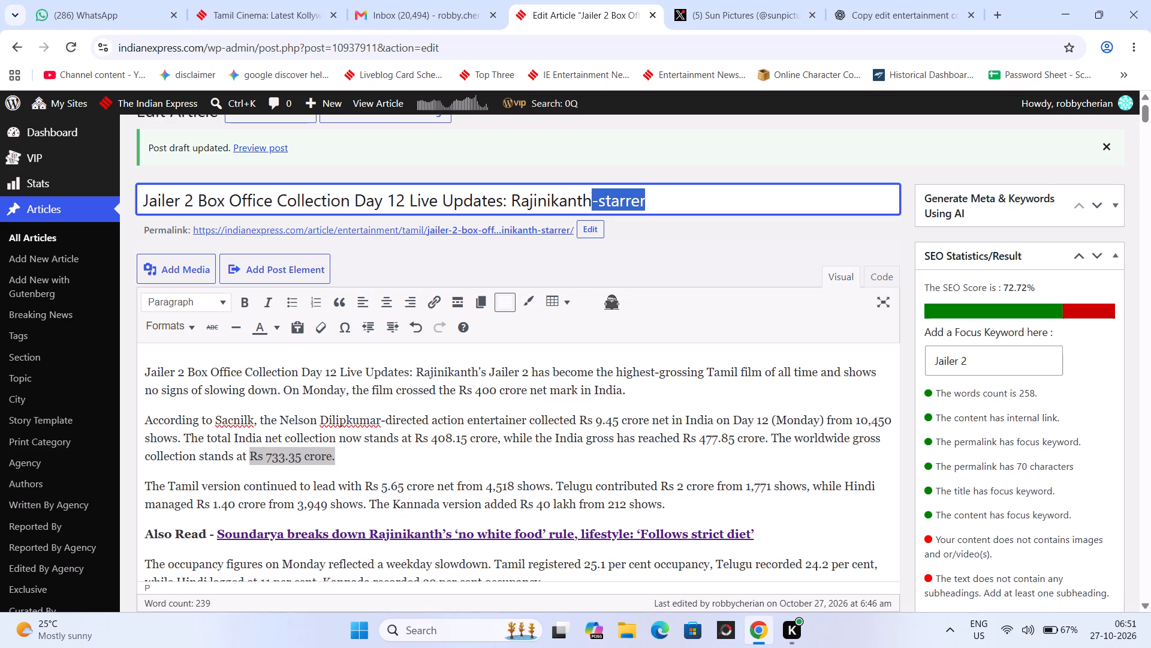
pyautogui.moveTo(672, 196); pyautogui.dragTo(691, 193)
pyautogui.press('space')
pyautogui.write('f')
pyautogui.write('il')
pyautogui.write('m e')
pyautogui.write('arns over')
pyautogui.press('space')
pyautogui.hotkey('ctrl', 'v')
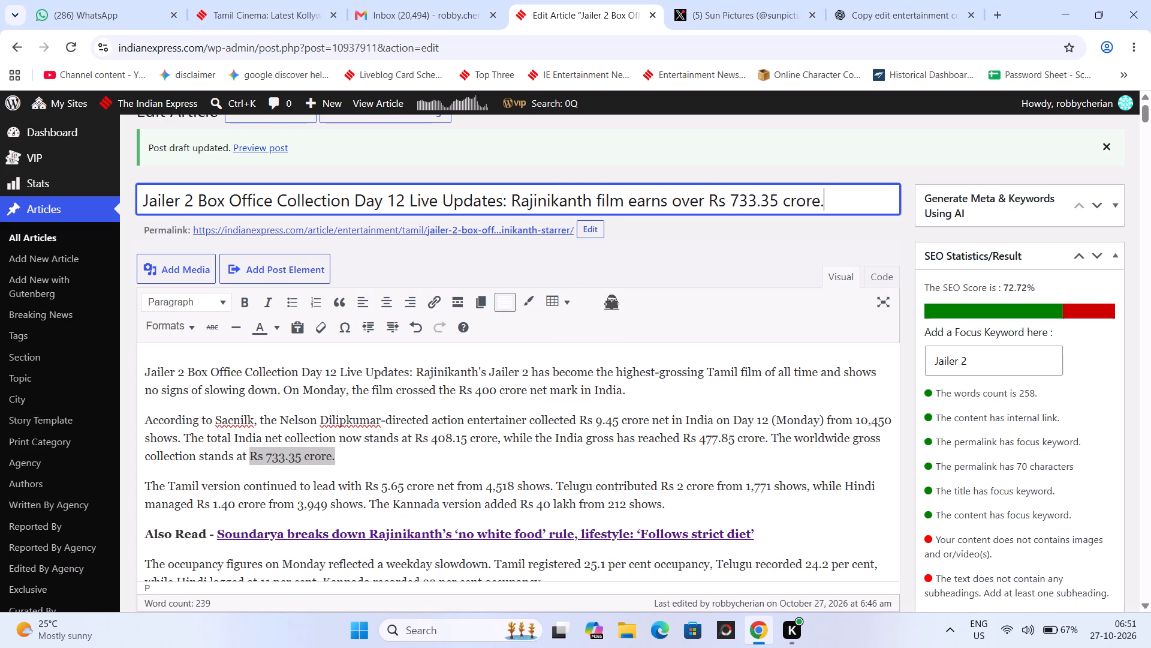
pyautogui.press('BackSpace')
pyautogui.press('Left')
pyautogui.press('Left')
pyautogui.press('Left')
pyautogui.press('Left')
pyautogui.press('Left')
pyautogui.press('Left')
pyautogui.press('BackSpace')
pyautogui.press('BackSpace')
pyautogui.press('BackSpace')
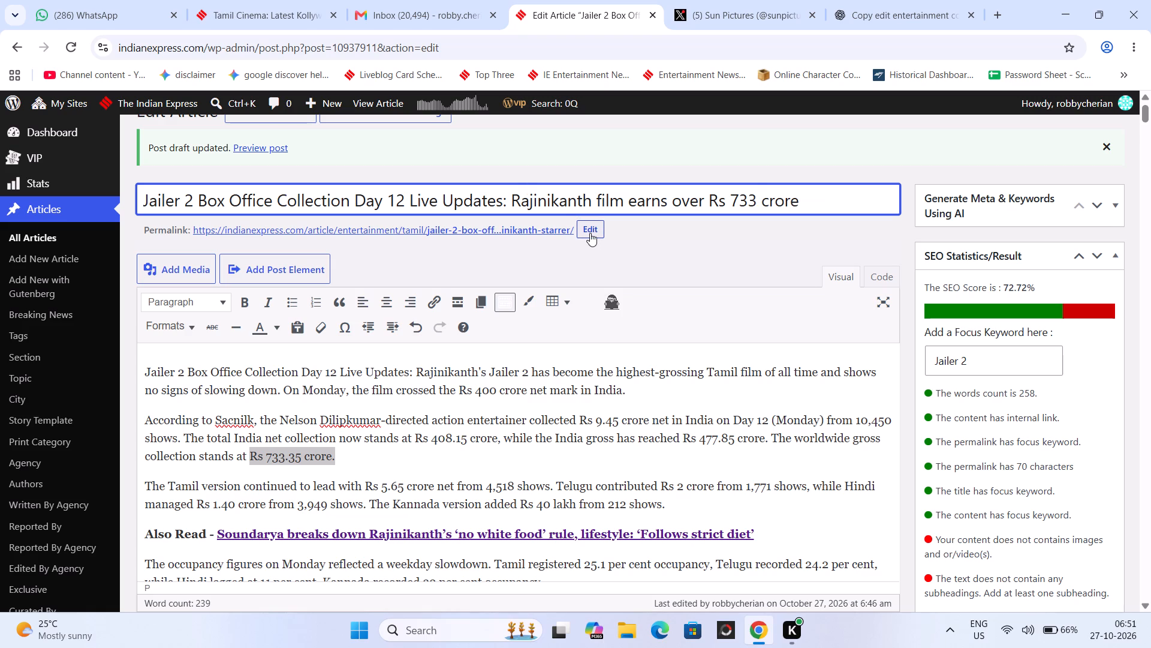
# Copy "Rajinikanth film earns over Rs 733 crore" from the title and paste it over "starrer" in the permalink slug.
pyautogui.moveTo(511, 202); pyautogui.dragTo(562, 202)
pyautogui.moveTo(562, 202); pyautogui.dragTo(822, 202)
pyautogui.hotkey('ctrl', 'c')
pyautogui.click(595, 238)
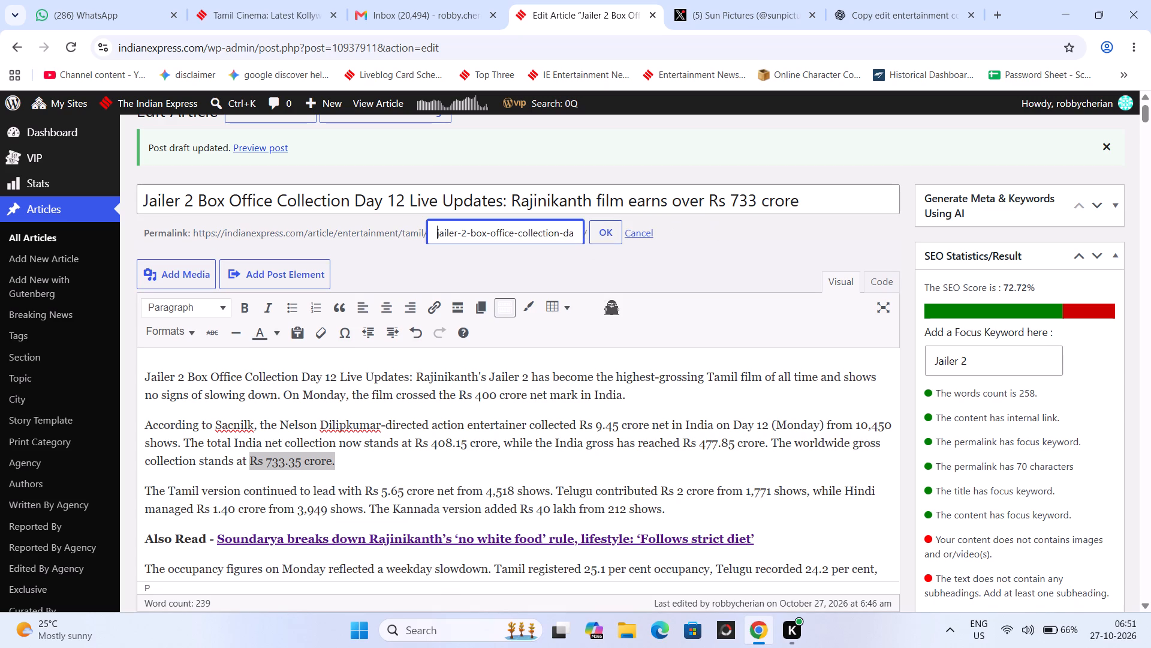
pyautogui.click(538, 238)
pyautogui.moveTo(546, 238); pyautogui.dragTo(598, 238)
pyautogui.click(495, 227)
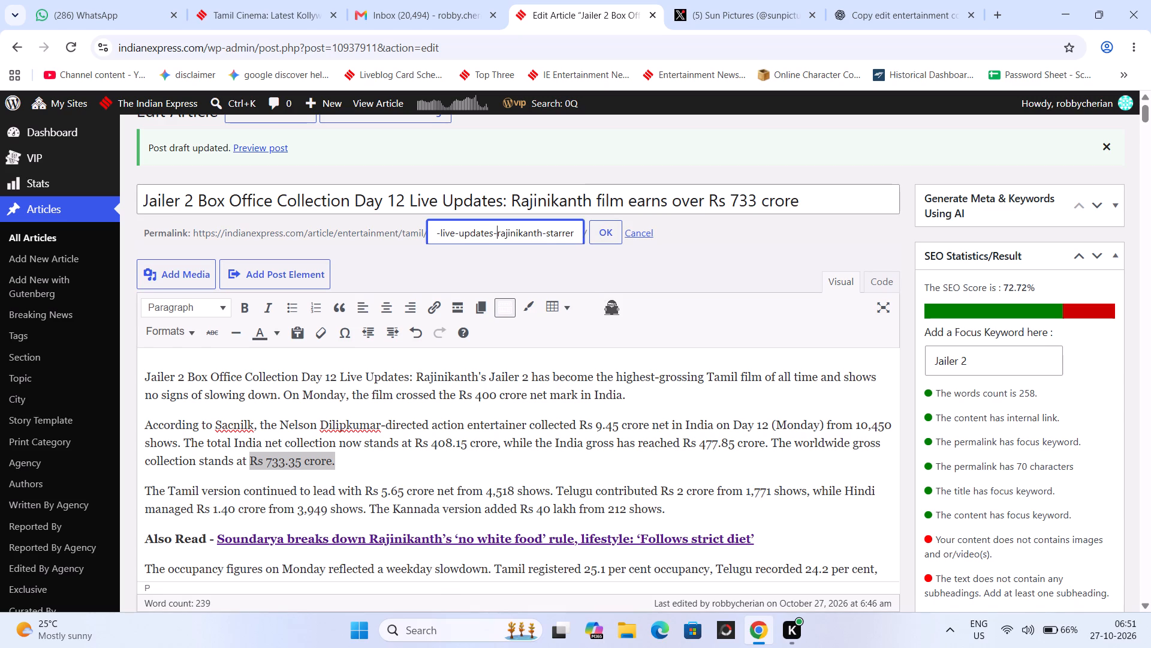
pyautogui.moveTo(546, 233); pyautogui.dragTo(680, 233)
pyautogui.hotkey('ctrl', 'v')
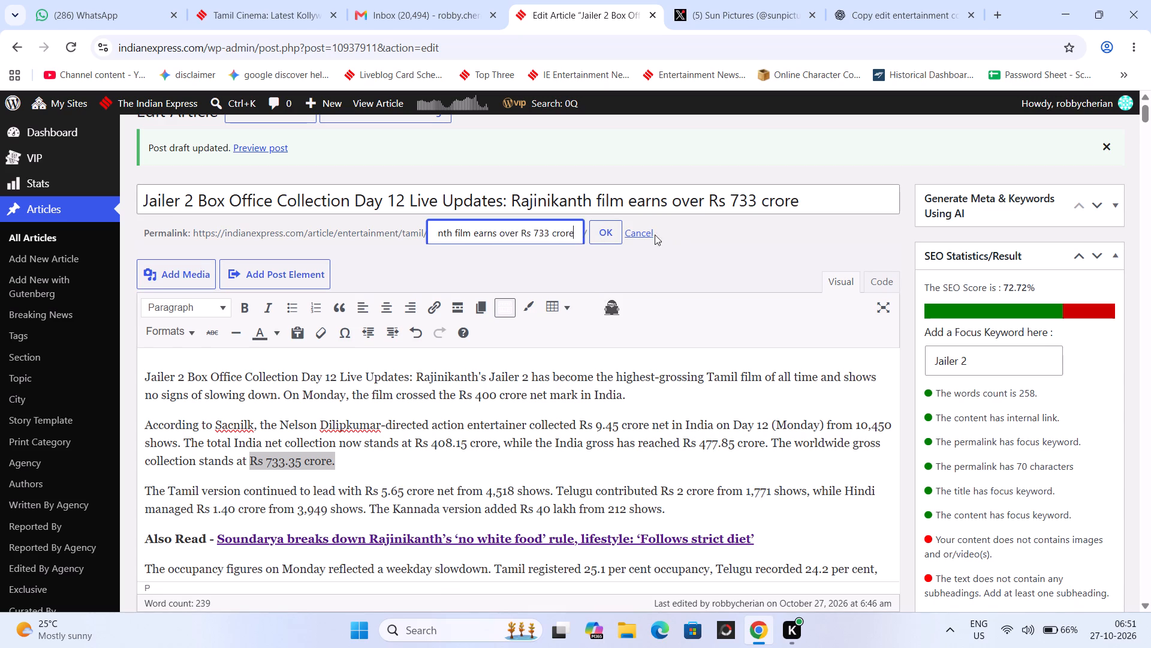
# Delete the duplicate "rajinikanth-" from the permalink slug.
pyautogui.moveTo(470, 238); pyautogui.dragTo(441, 239)
pyautogui.click(537, 232)
pyautogui.moveTo(562, 232); pyautogui.dragTo(513, 232)
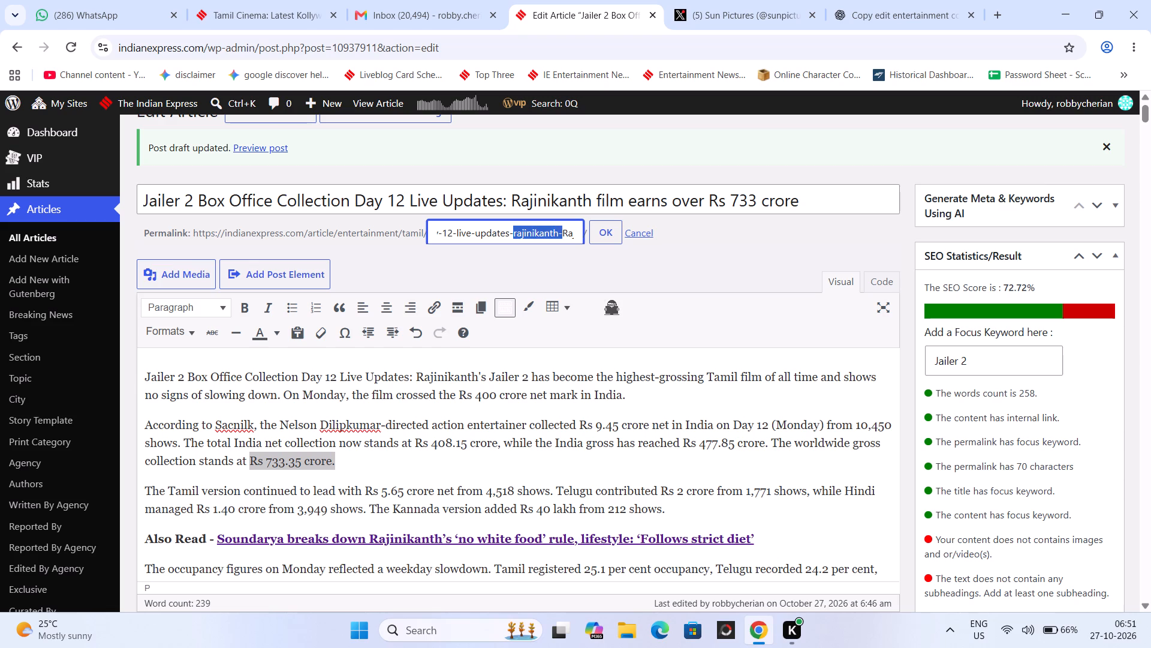
pyautogui.press('BackSpace')
# Remove the word "over" before "Rs 733 crore" in the permalink slug and save the permalink.
pyautogui.press('Right')
pyautogui.press('Right')
pyautogui.press('Right')
pyautogui.press('Right')
pyautogui.press('Right')
pyautogui.press('Right')
pyautogui.press('Right')
pyautogui.press('Right')
pyautogui.press('Right')
pyautogui.press('Right')
pyautogui.press('Right')
pyautogui.press('Right')
pyautogui.press('Right')
pyautogui.press('Right')
pyautogui.press('Right')
pyautogui.press('Right')
pyautogui.press('Right')
pyautogui.press('Right')
pyautogui.press('Right')
pyautogui.press('Right')
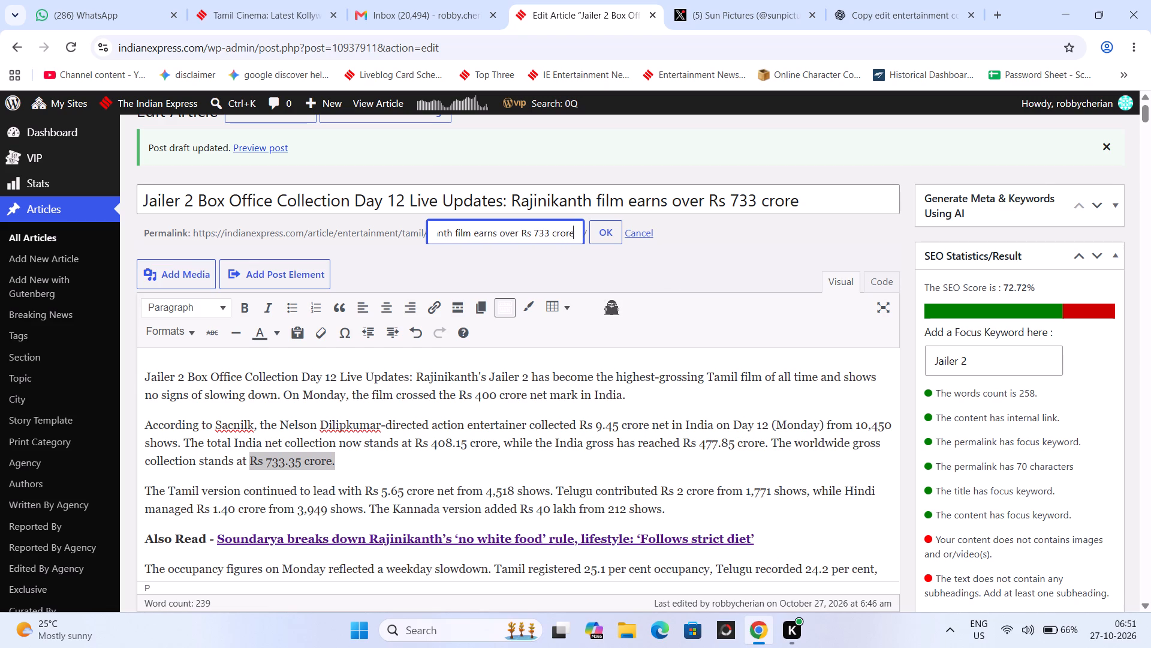
pyautogui.press('Left')
pyautogui.press('Left')
pyautogui.press('Left')
pyautogui.press('Left')
pyautogui.press('Left')
pyautogui.press('Left')
pyautogui.press('Left')
pyautogui.press('Left')
pyautogui.press('Left')
pyautogui.press('Left')
pyautogui.press('Left')
pyautogui.press('Left')
pyautogui.press('BackSpace')
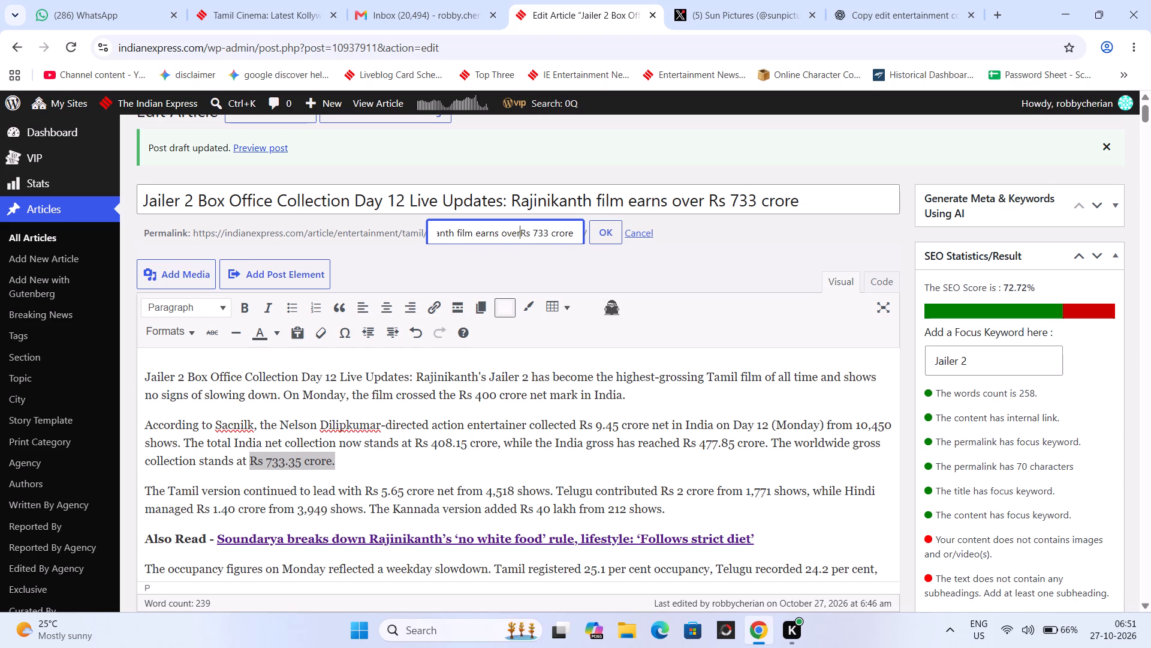
pyautogui.press('BackSpace')
pyautogui.press('BackSpace')
pyautogui.press('BackSpace')
pyautogui.press('BackSpace')
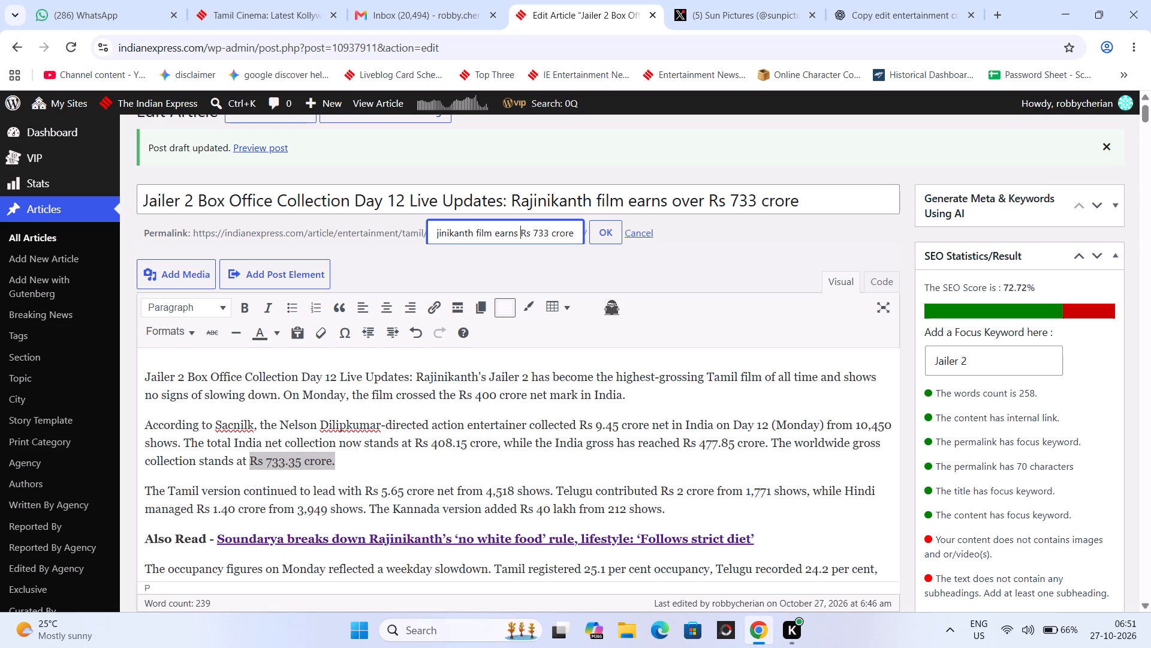
pyautogui.click(550, 257)
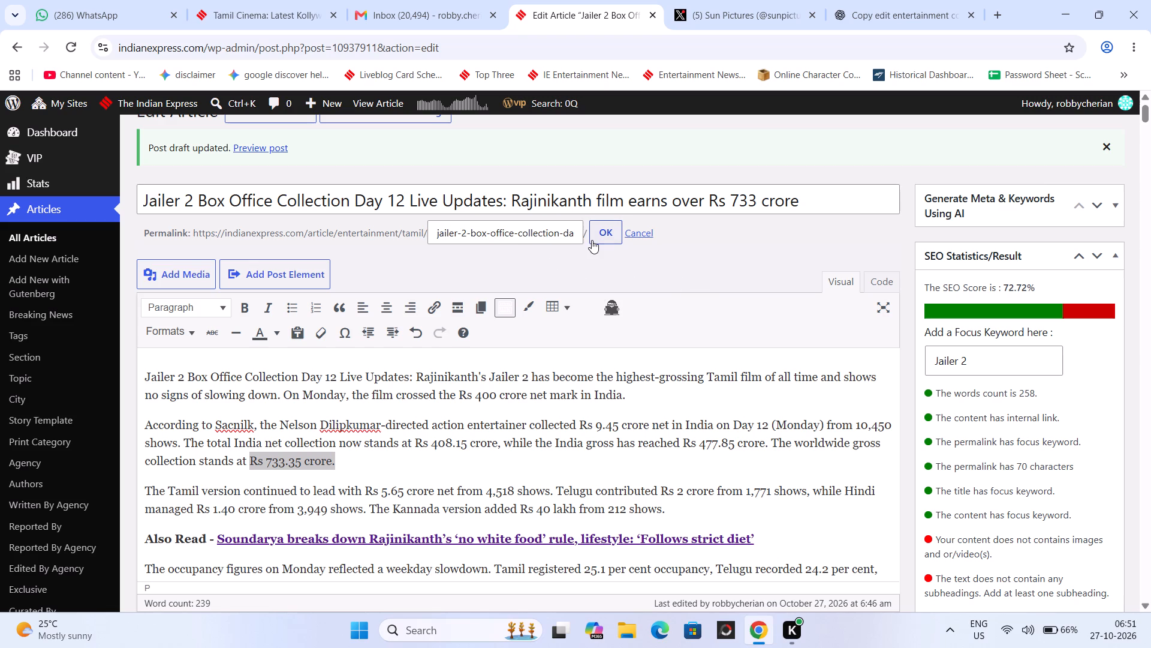
pyautogui.click(592, 240)
# Complete the homepage Alternate Heading as "Rajinikanth-starrer Jailer 2 earns over Rs 733 crore", using the amount copied from the title.
pyautogui.moveTo(673, 198); pyautogui.dragTo(751, 200)
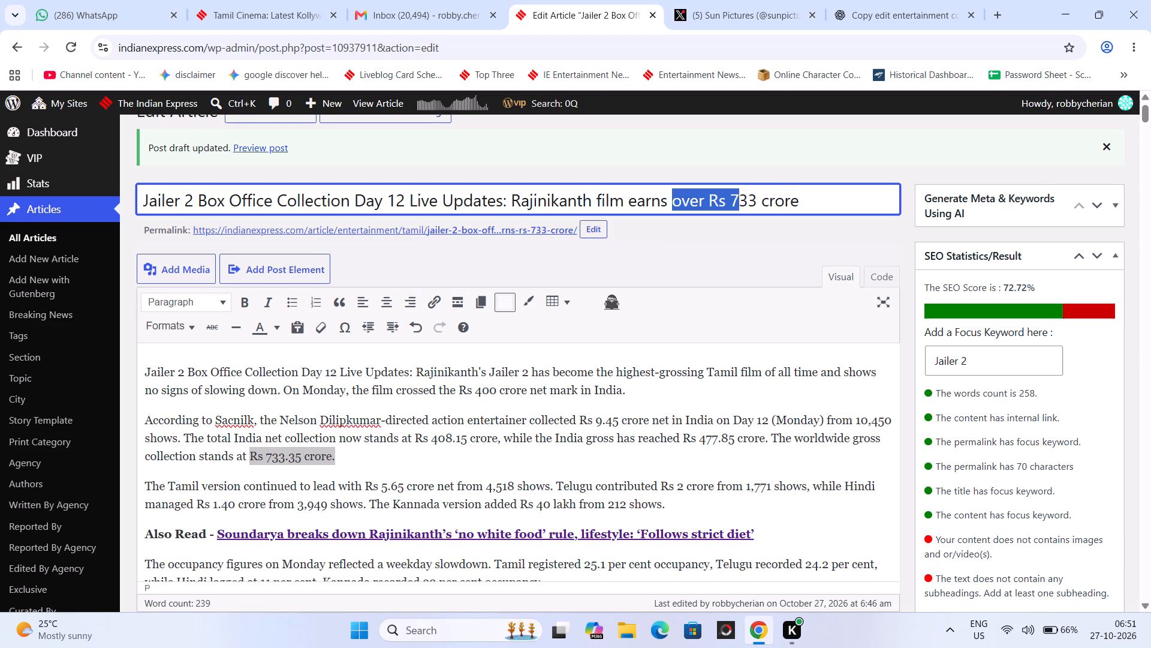
pyautogui.moveTo(751, 200); pyautogui.dragTo(868, 201)
pyautogui.hotkey('ctrl', 'c')
pyautogui.moveTo(1150, 121); pyautogui.dragTo(1147, 583)
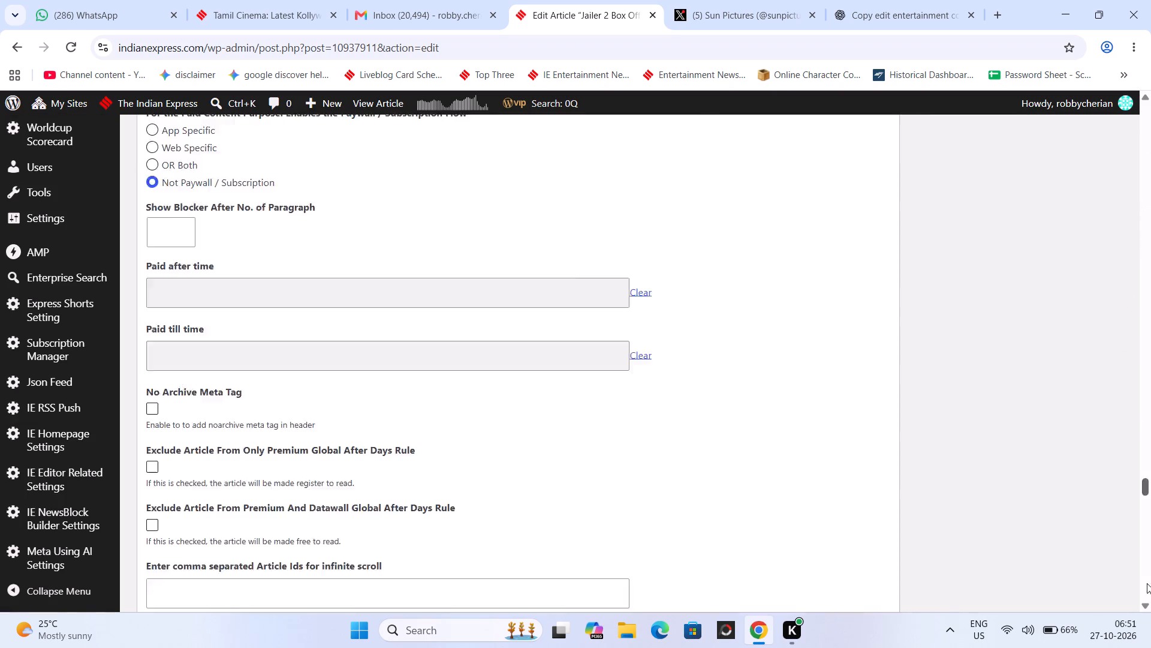
pyautogui.moveTo(1147, 583); pyautogui.dragTo(1150, 647)
pyautogui.scroll(1, 529, 409)
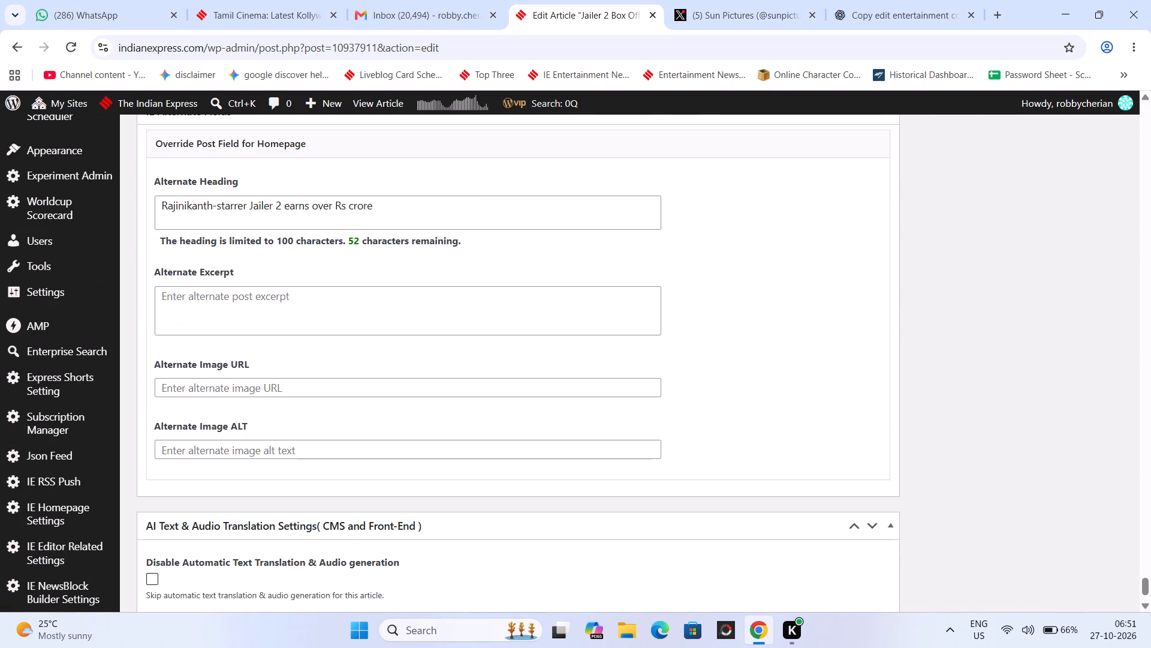
pyautogui.moveTo(336, 208); pyautogui.dragTo(499, 208)
pyautogui.hotkey('ctrl', 'v')
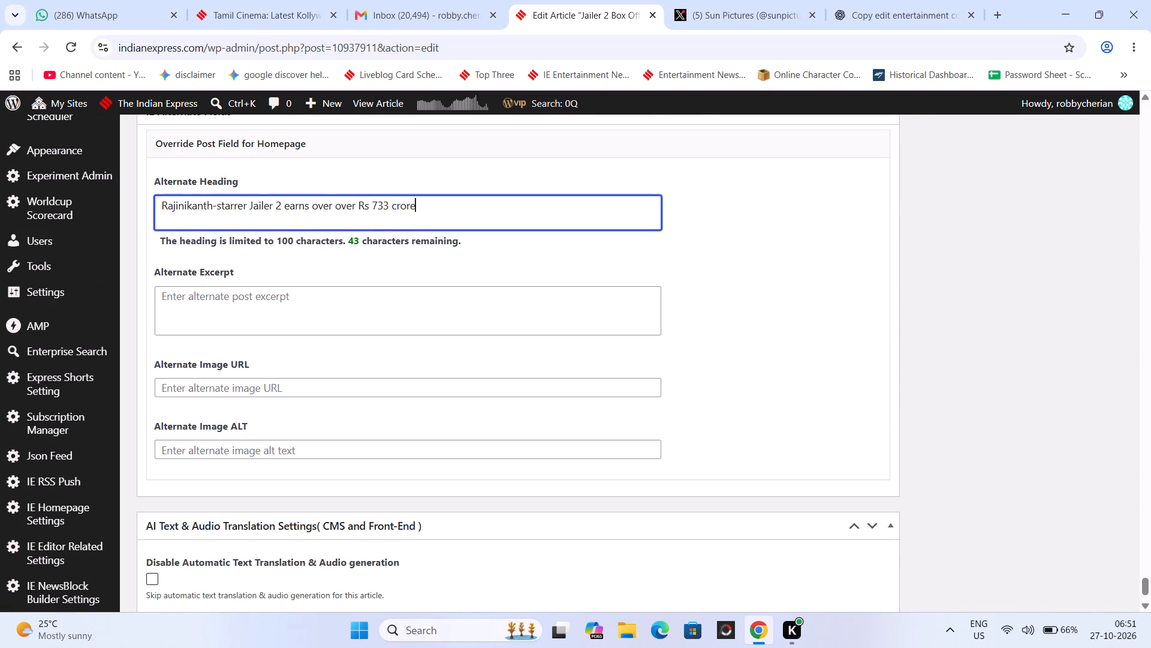
pyautogui.moveTo(357, 203); pyautogui.dragTo(334, 204)
pyautogui.press('BackSpace')
# Copy the body's sentence about the worldwide gross collection standing at Rs 733.35 crore and append it to the article's Excerpt.
pyautogui.click(427, 213)
pyautogui.click(1150, 112)
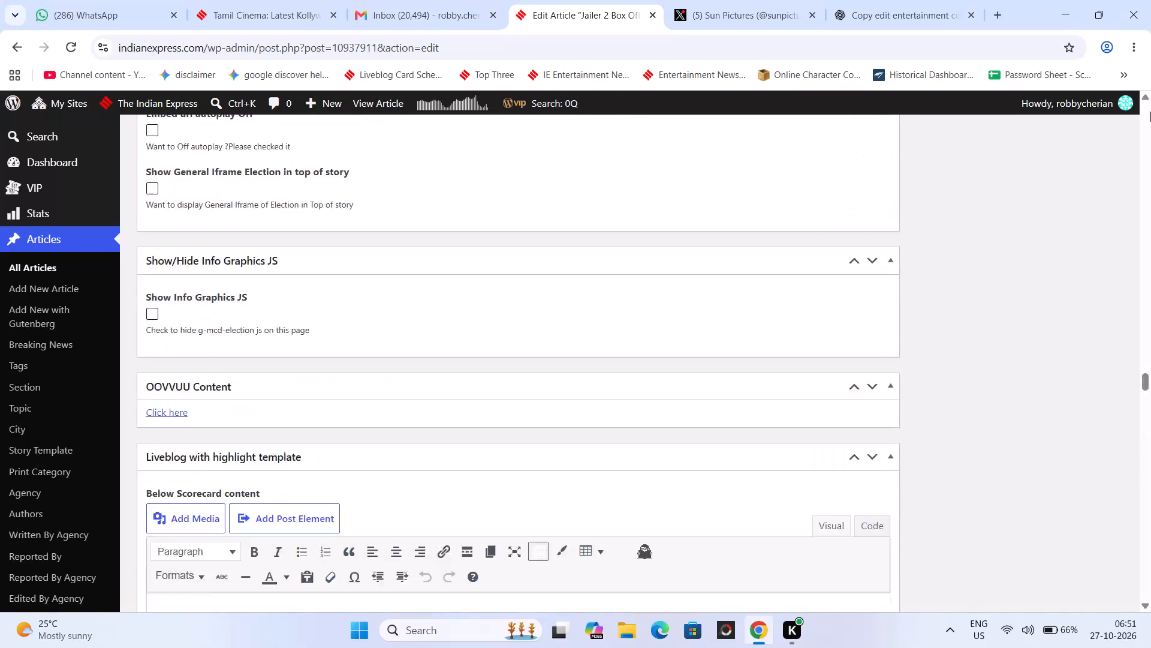
pyautogui.click(1150, 112)
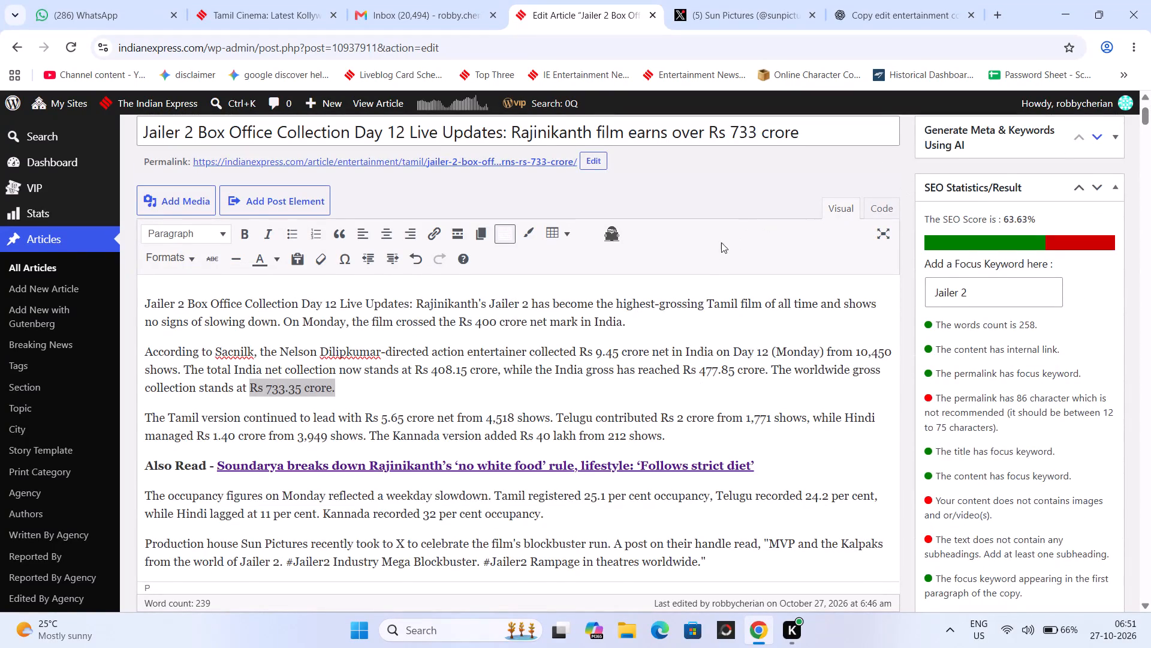
pyautogui.scroll(-1, 711, 271)
pyautogui.moveTo(770, 311); pyautogui.dragTo(770, 302)
pyautogui.click(770, 302)
pyautogui.click(422, 204)
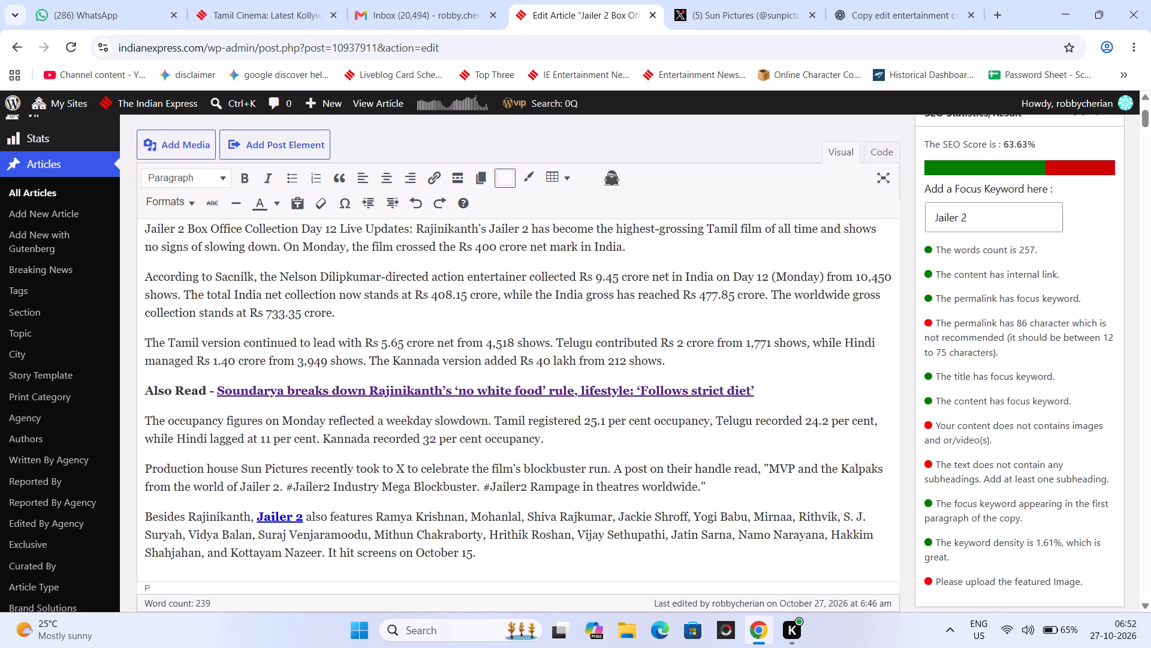
pyautogui.moveTo(375, 314); pyautogui.dragTo(187, 293)
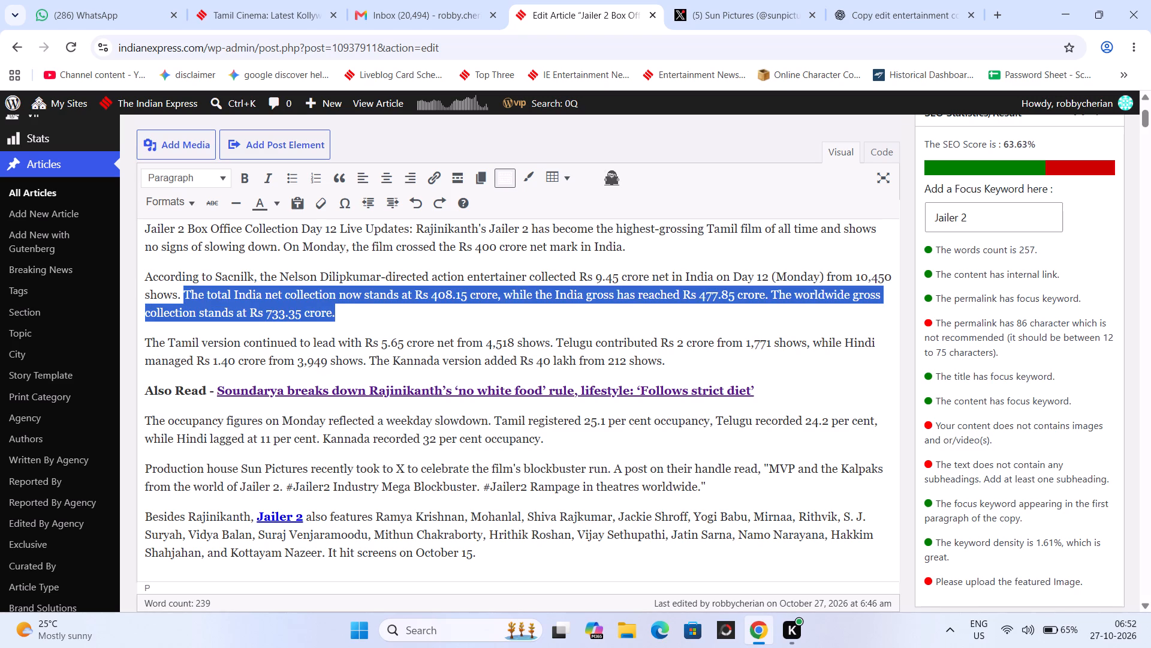
pyautogui.moveTo(187, 293); pyautogui.dragTo(185, 293)
pyautogui.hotkey('ctrl', 'c')
pyautogui.hotkey('ctrl', 'c')
pyautogui.click(745, 304)
pyautogui.moveTo(773, 311); pyautogui.dragTo(772, 301)
pyautogui.hotkey('ctrl', 'c')
pyautogui.scroll(-4, 472, 329)
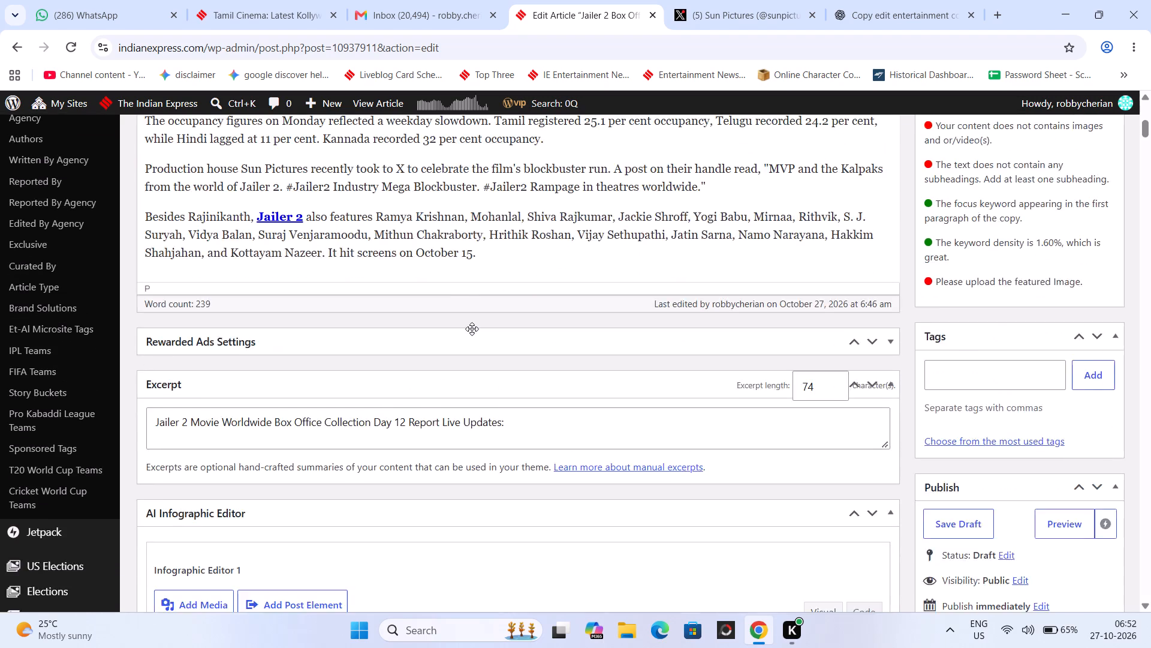
pyautogui.scroll(-2, 472, 329)
pyautogui.click(588, 271)
pyautogui.press('space')
pyautogui.hotkey('ctrl', 'v')
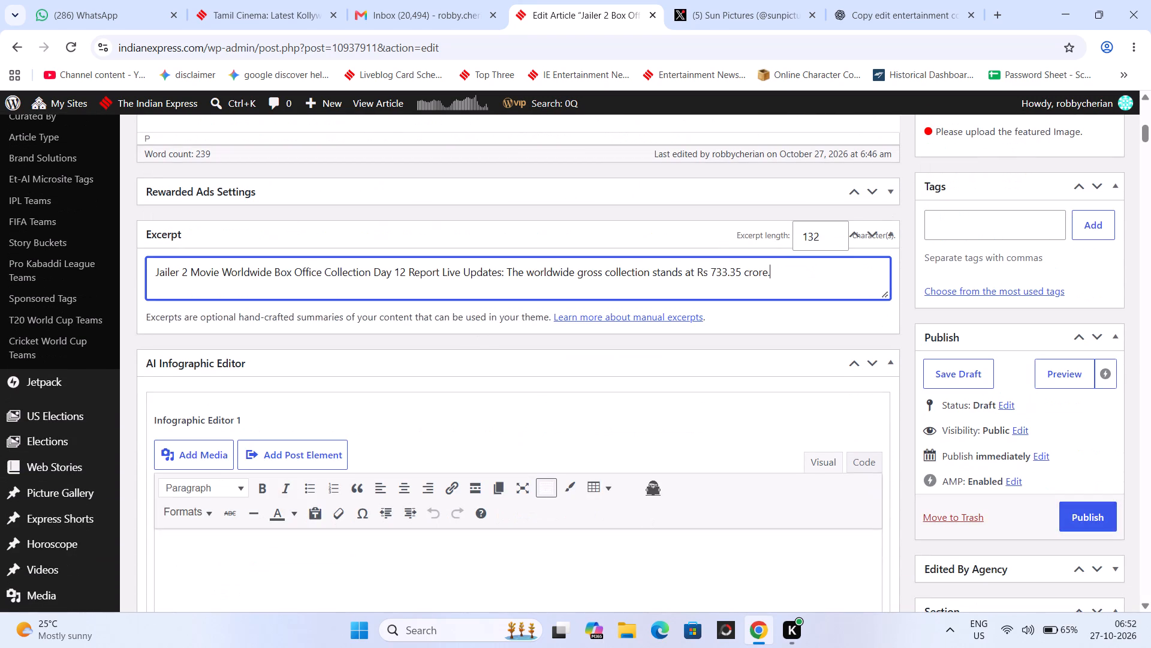
# Insert "of Rajinikanth-starrer Jailer 2" after "The worldwide gross collection" in the Excerpt.
pyautogui.click(655, 271)
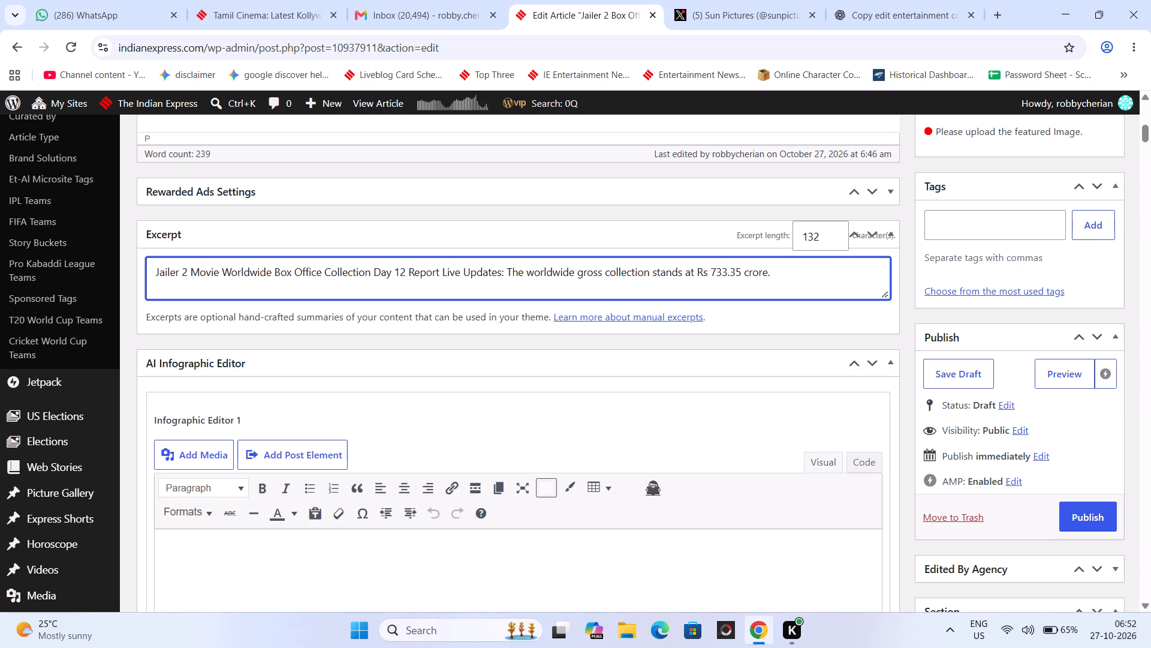
pyautogui.press('Left')
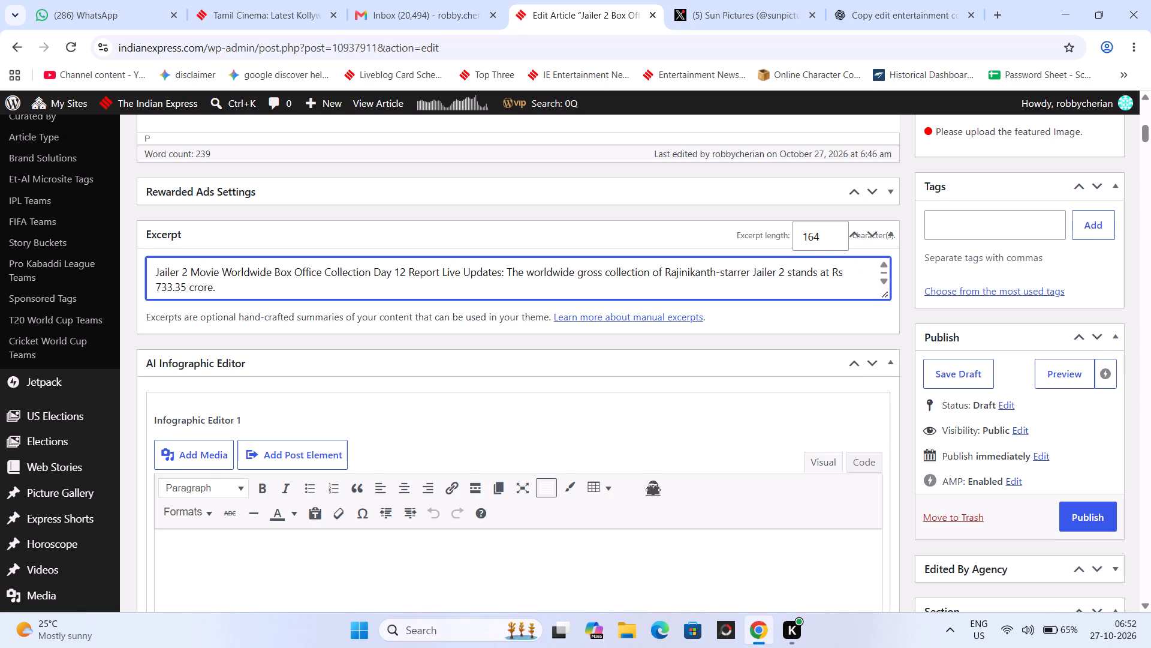
pyautogui.scroll(9, 736, 278)
pyautogui.click(391, 496)
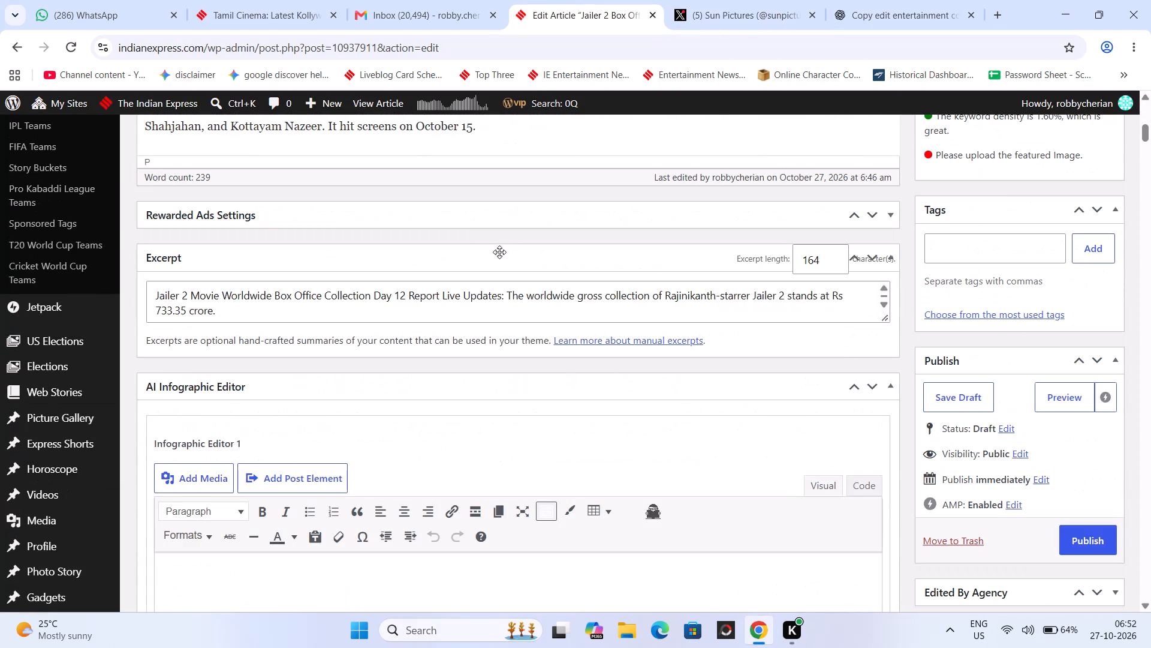
pyautogui.scroll(10, 354, 265)
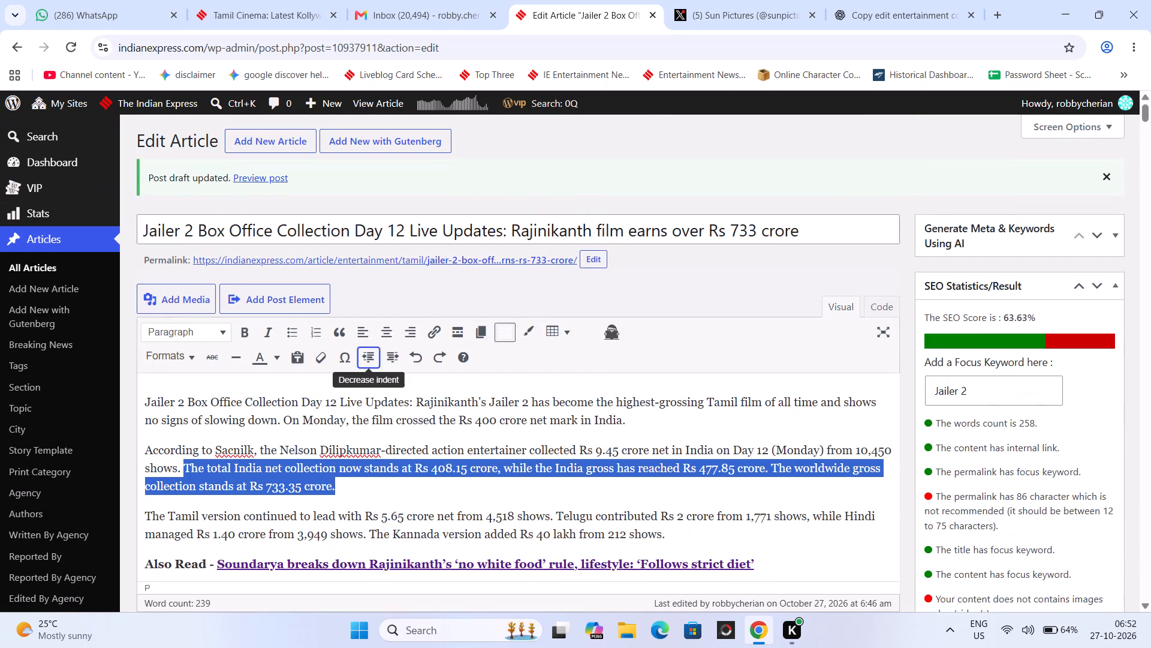
pyautogui.moveTo(415, 392); pyautogui.dragTo(197, 396)
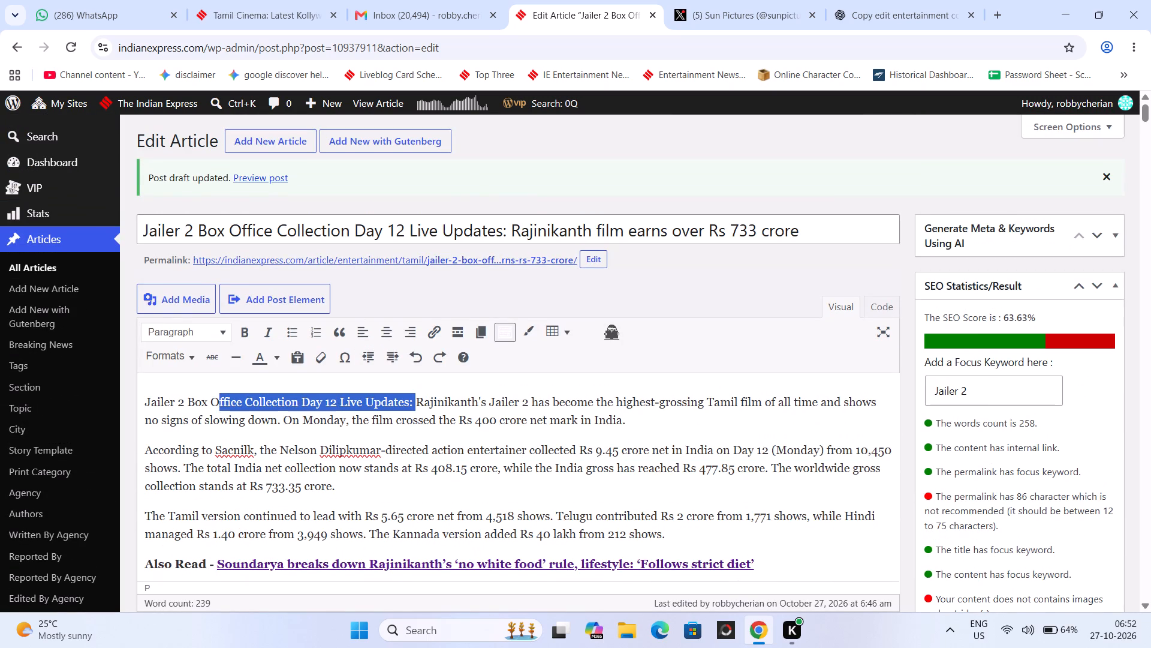
pyautogui.moveTo(197, 396); pyautogui.dragTo(134, 396)
pyautogui.hotkey('ctrl', 'c')
pyautogui.click(1150, 538)
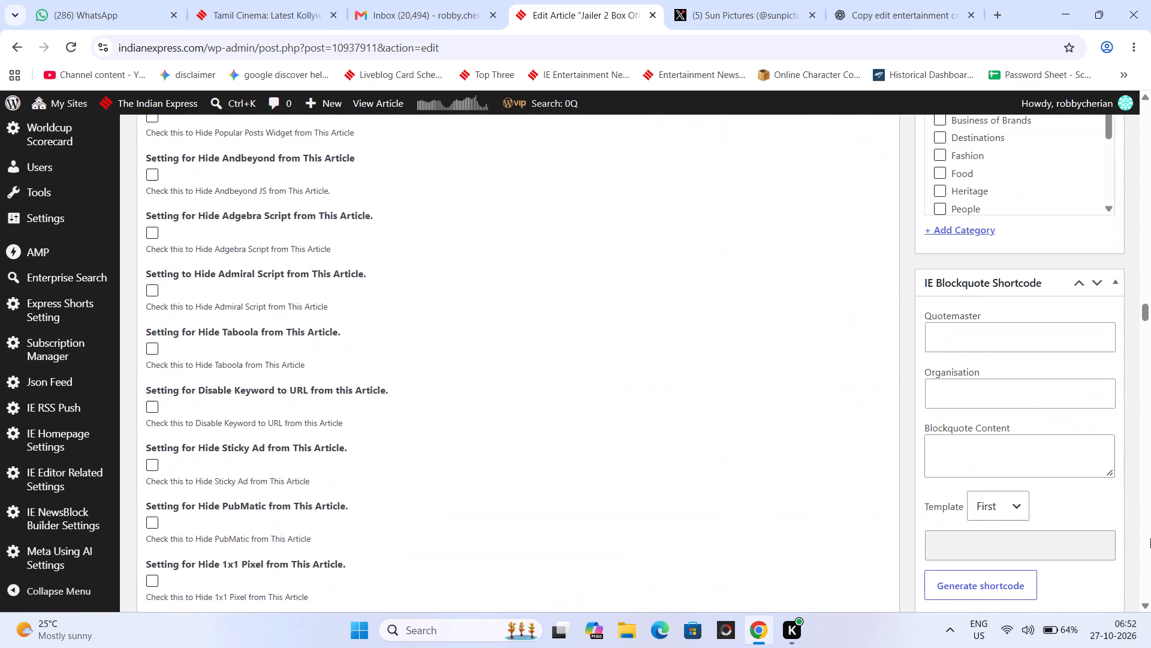
# Save the Rajinikanth photo from Sun Pictures' "MVP and the Kalpaks" post on X as a JPEG in Downloads.
pyautogui.click(820, 0)
pyautogui.scroll(5, 601, 208)
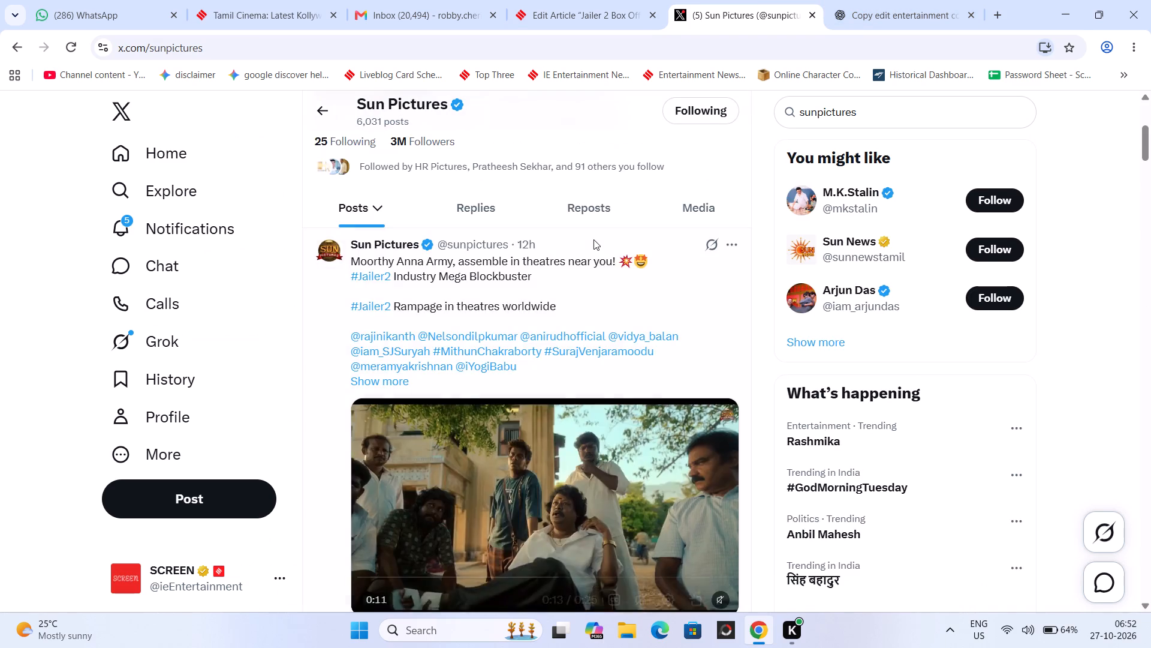
pyautogui.scroll(-8, 593, 239)
pyautogui.click(570, 296)
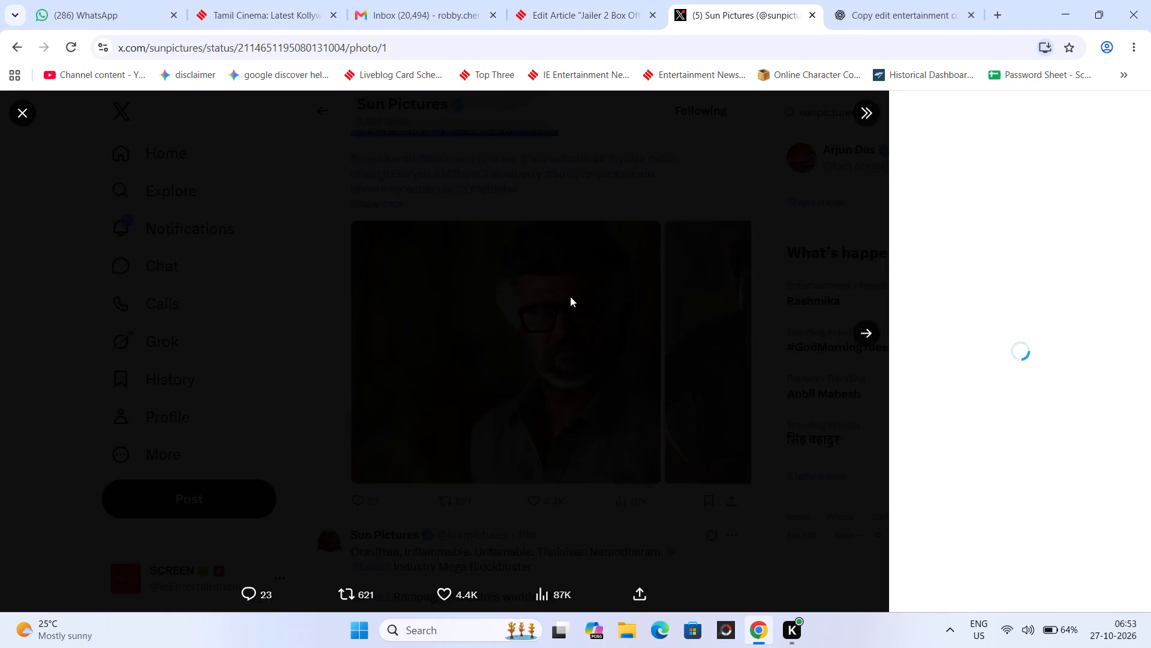
pyautogui.rightClick(570, 296)
pyautogui.click(607, 338)
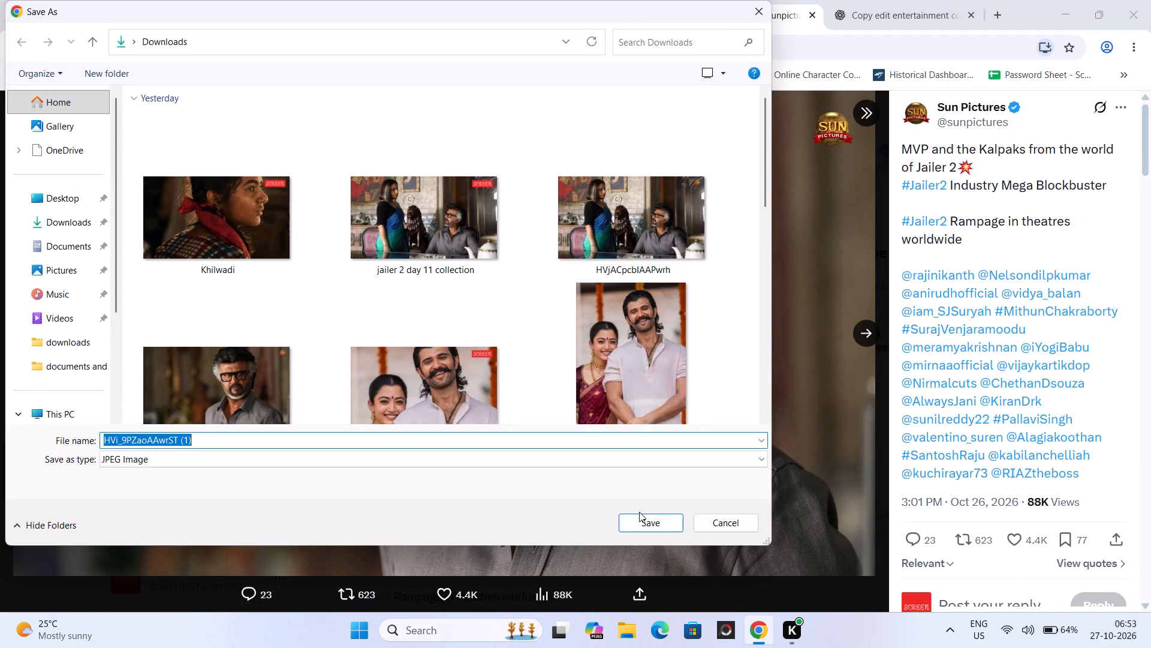
pyautogui.click(639, 524)
# Load the newly saved Rajinikanth photo from the Downloads folder into the PhotoScape X editor and maximise the editor window.
pyautogui.click(738, 631)
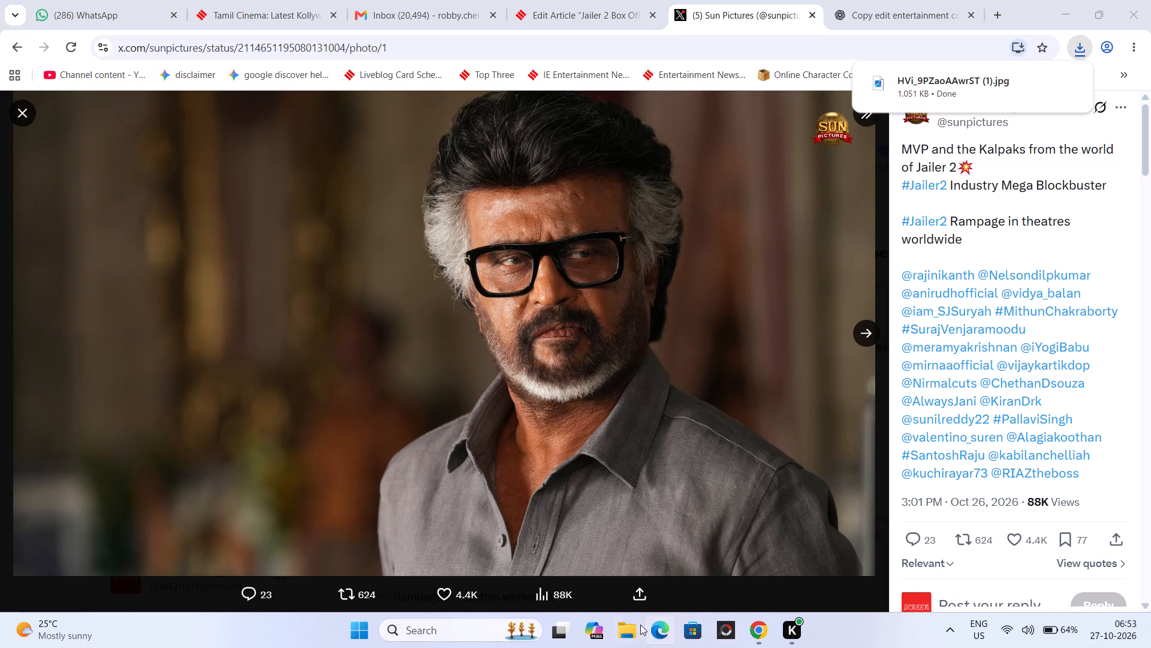
pyautogui.click(633, 626)
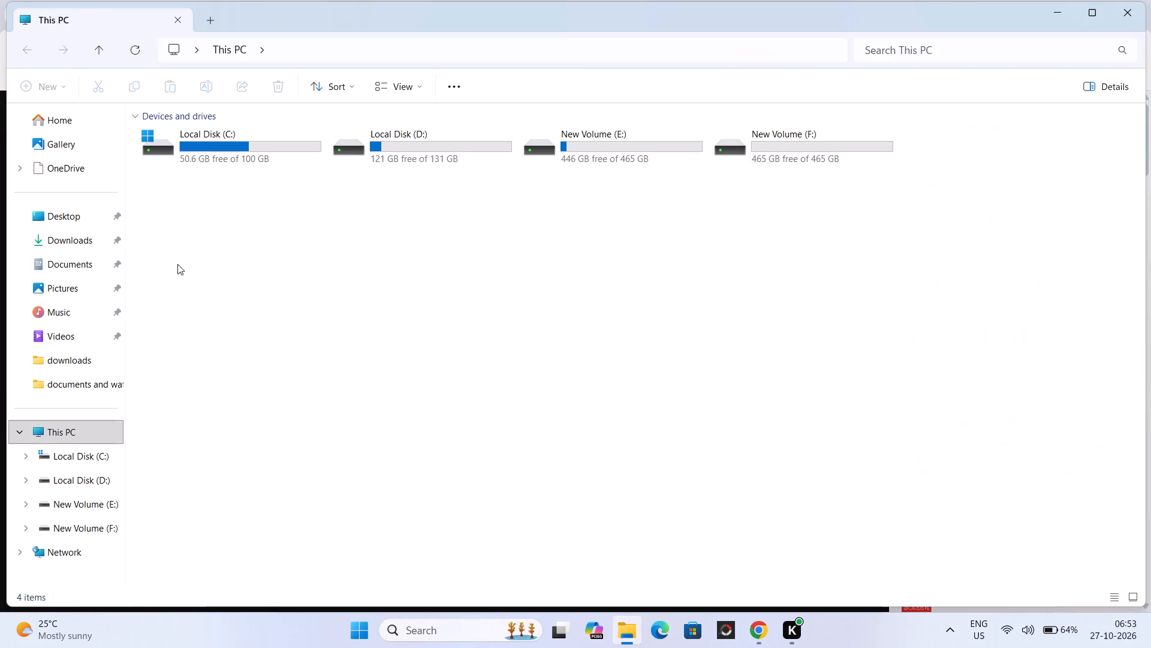
pyautogui.click(67, 234)
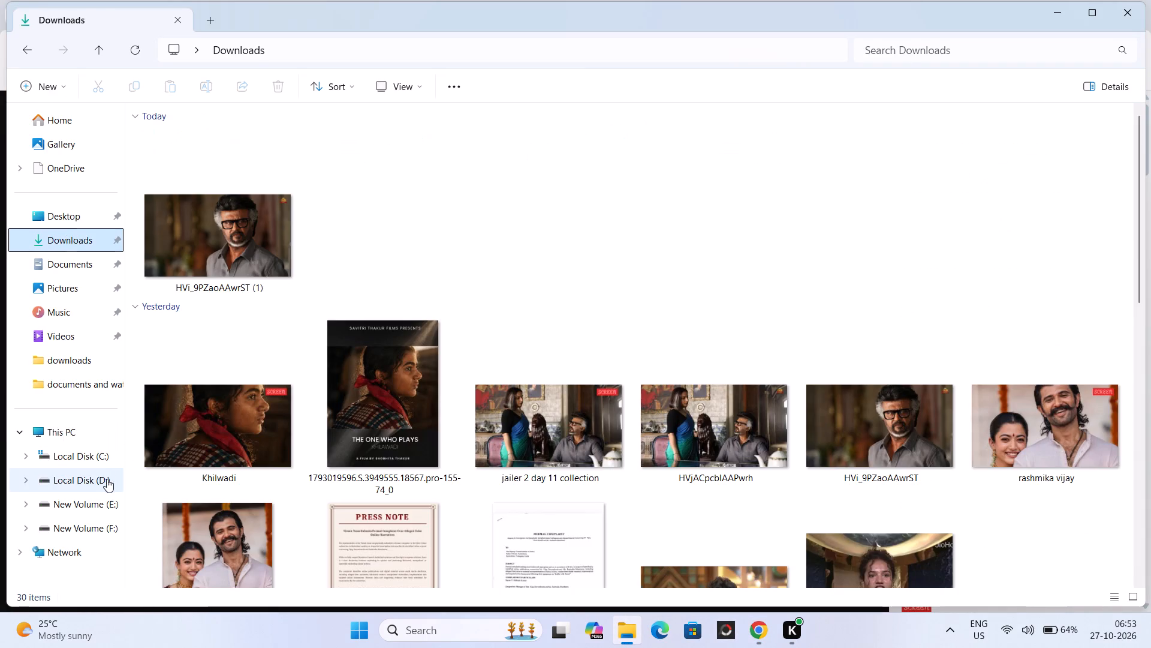
pyautogui.moveTo(219, 229); pyautogui.dragTo(725, 647)
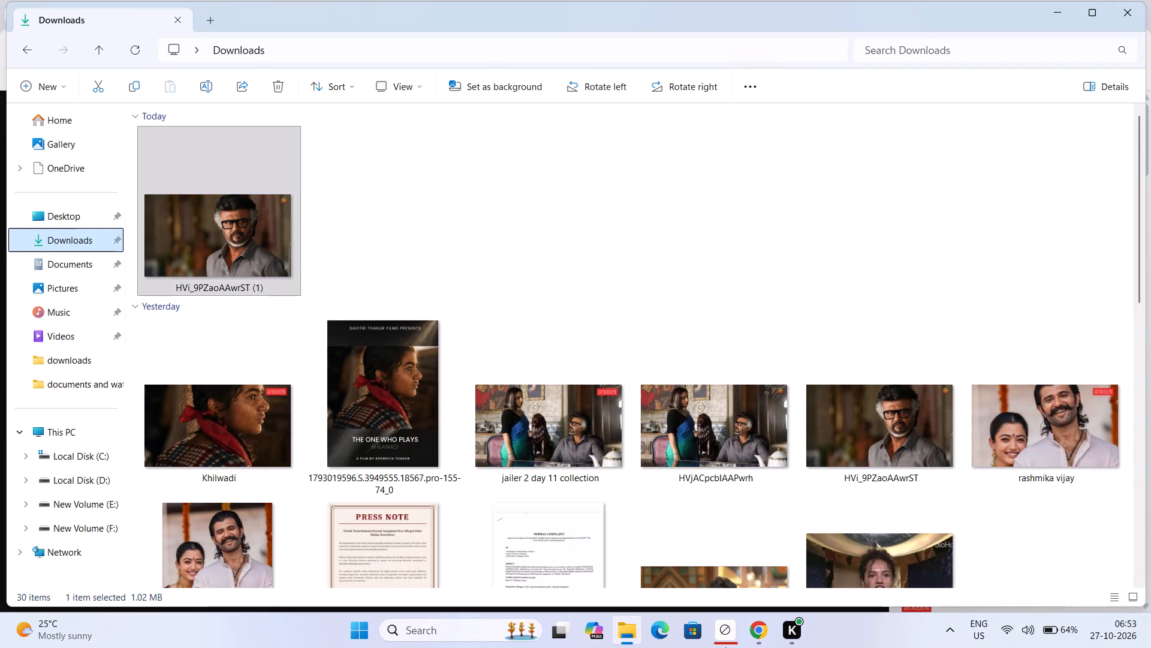
pyautogui.moveTo(725, 647); pyautogui.dragTo(608, 325)
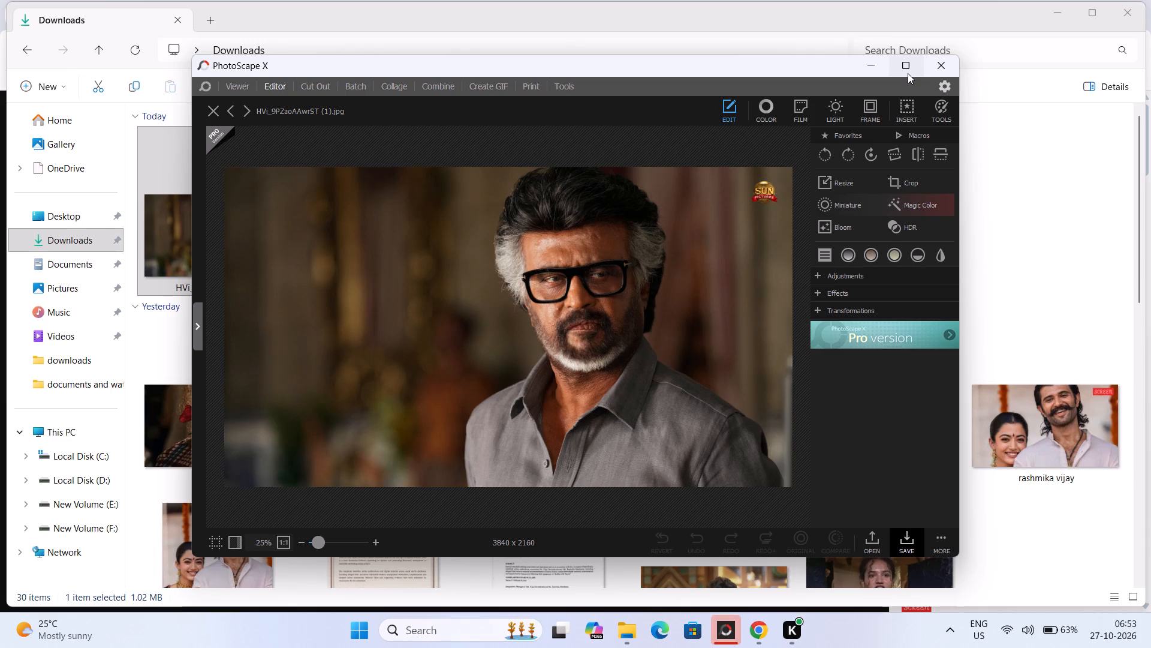
pyautogui.click(908, 73)
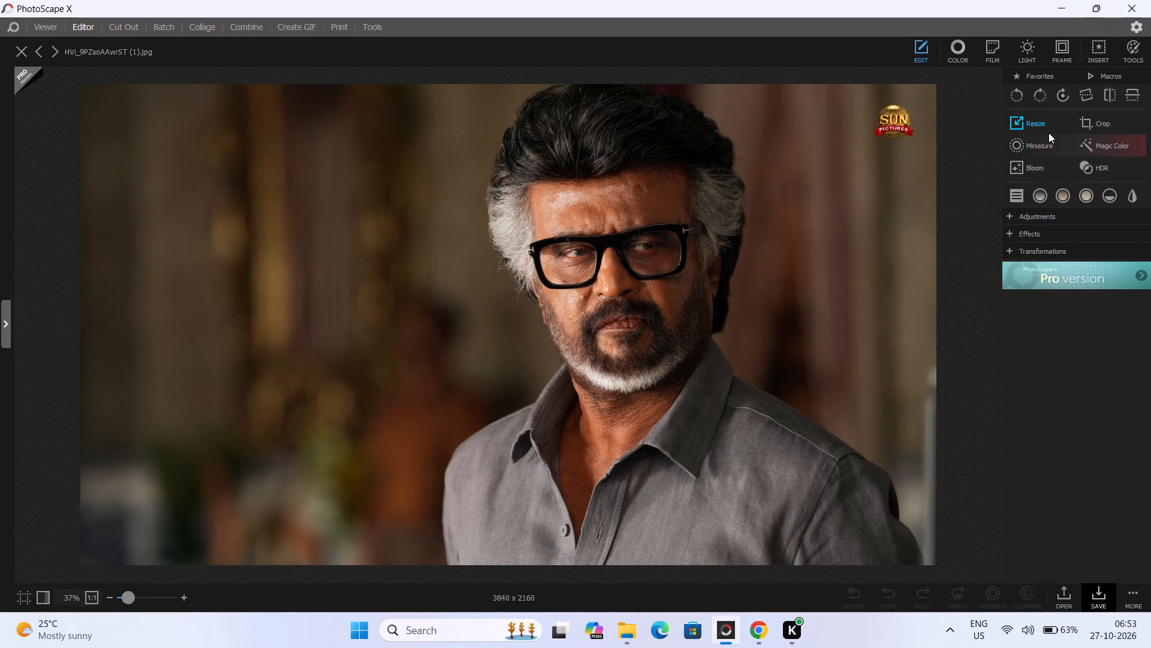
# Resize the photo to 1600 x 900 px, preserving its aspect ratio.
pyautogui.click(1048, 133)
pyautogui.doubleClick(1083, 160)
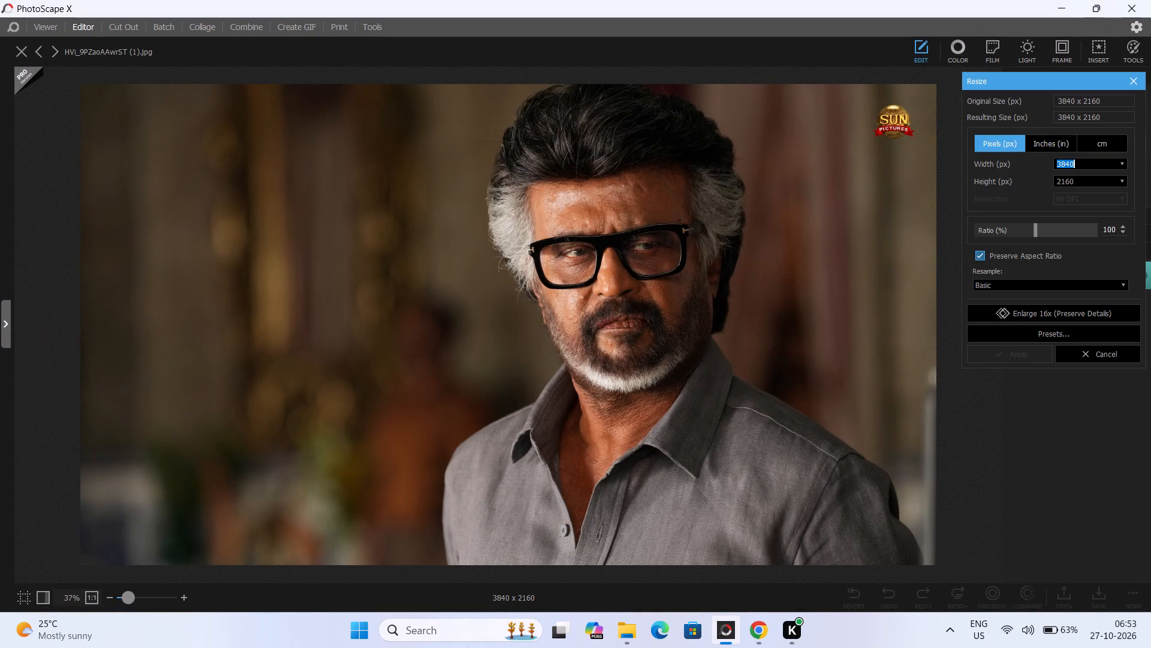
pyautogui.write('1600')
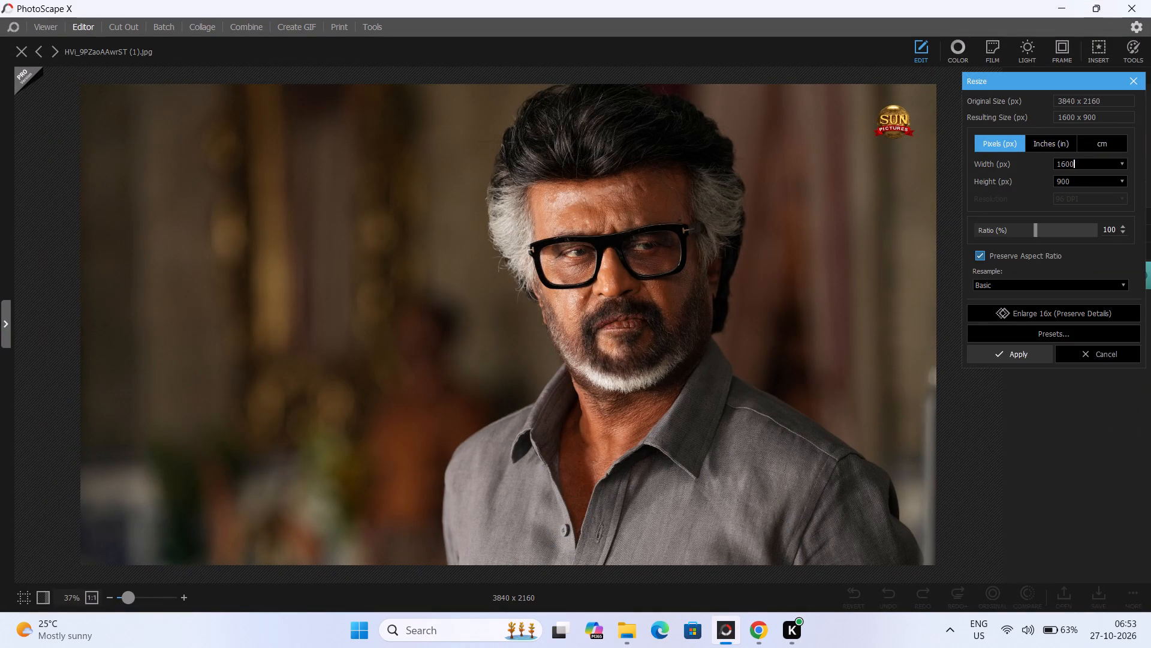
pyautogui.click(1022, 346)
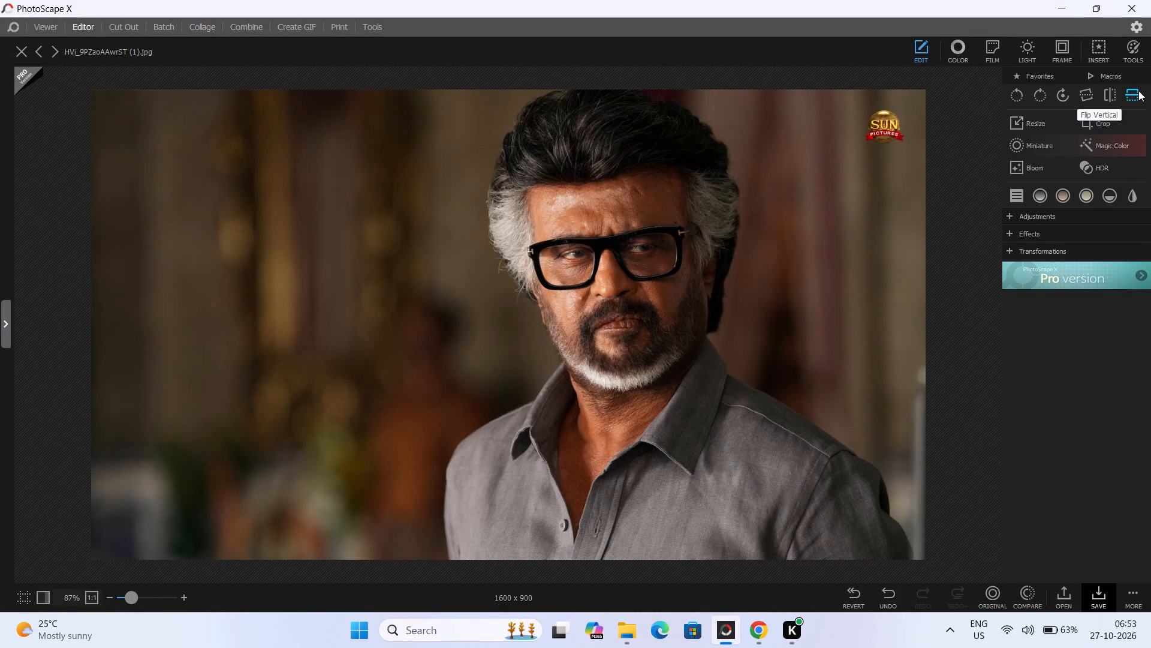
# Insert the "SCREEN Logo" image from the documents and watermarks folder and enlarge it to cover the whole Rajinikanth photo.
pyautogui.click(1105, 121)
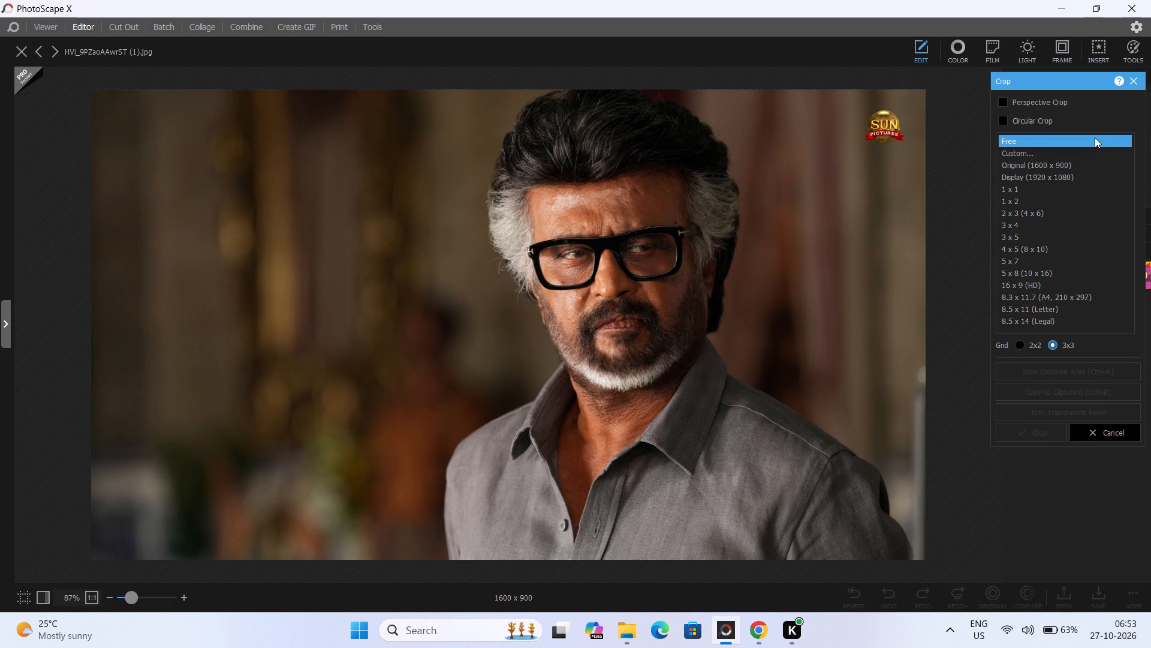
pyautogui.click(1092, 54)
pyautogui.click(971, 52)
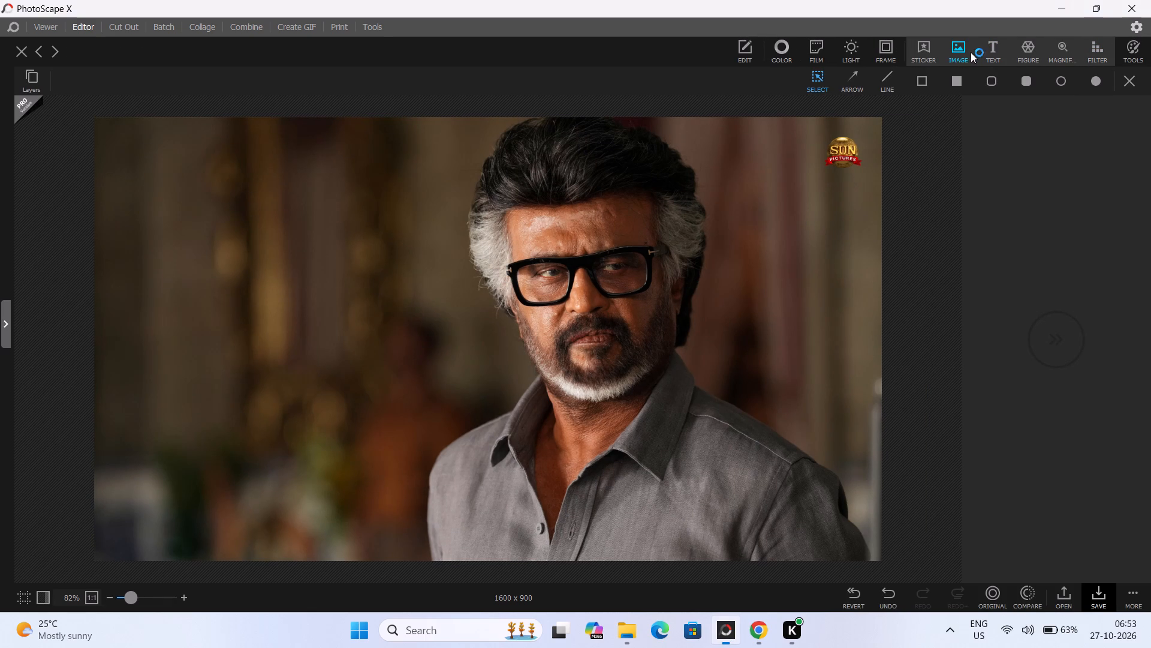
pyautogui.scroll(-2, 504, 268)
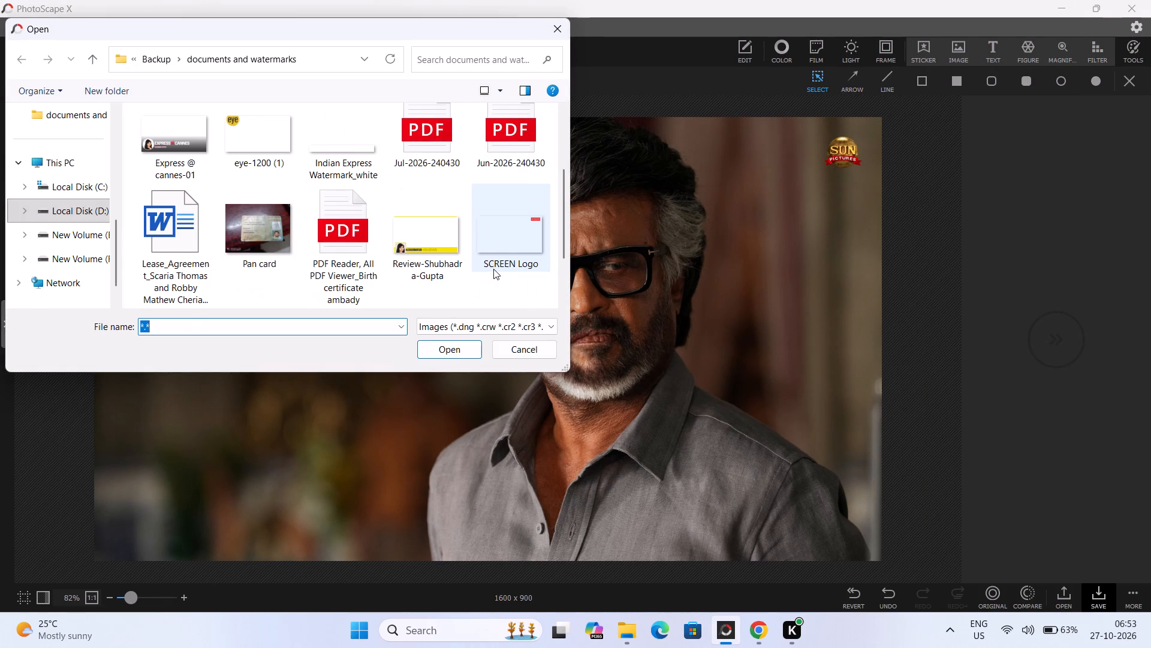
pyautogui.click(508, 250)
pyautogui.click(459, 351)
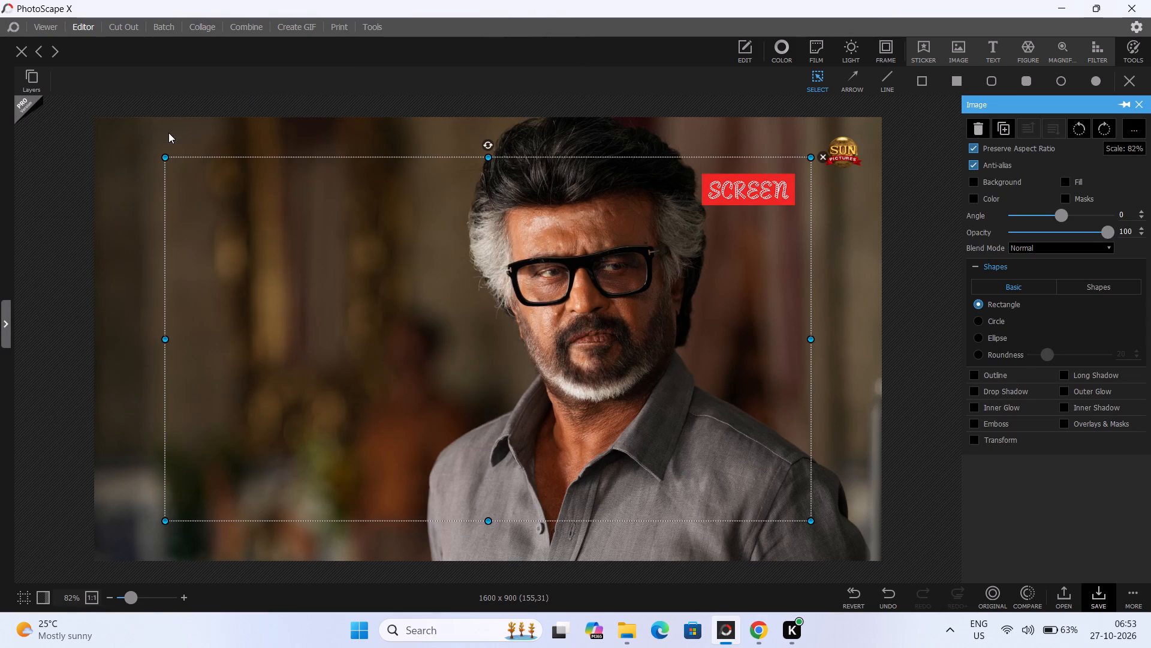
pyautogui.moveTo(165, 155); pyautogui.dragTo(98, 133)
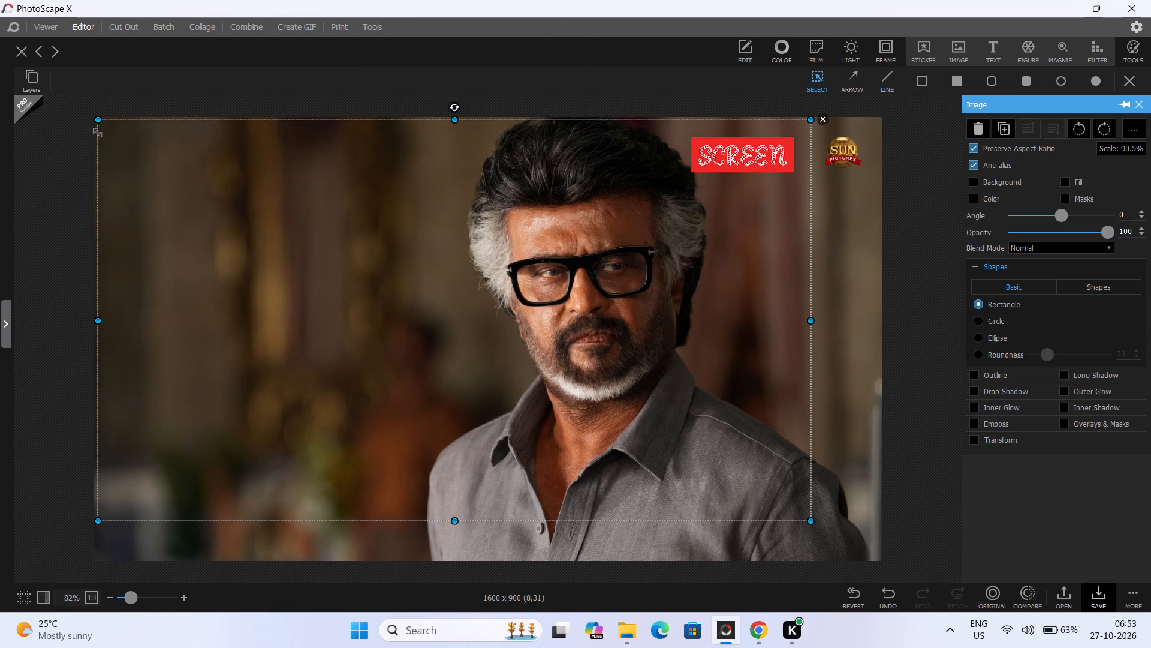
pyautogui.moveTo(98, 133); pyautogui.dragTo(95, 132)
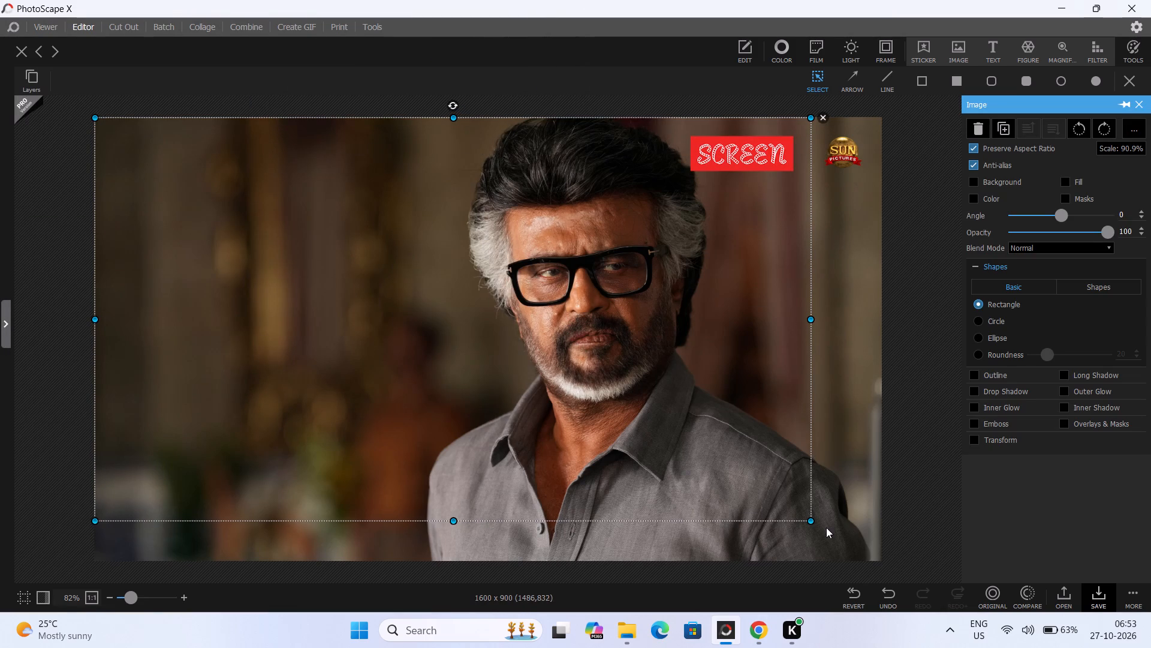
pyautogui.moveTo(809, 521); pyautogui.dragTo(863, 545)
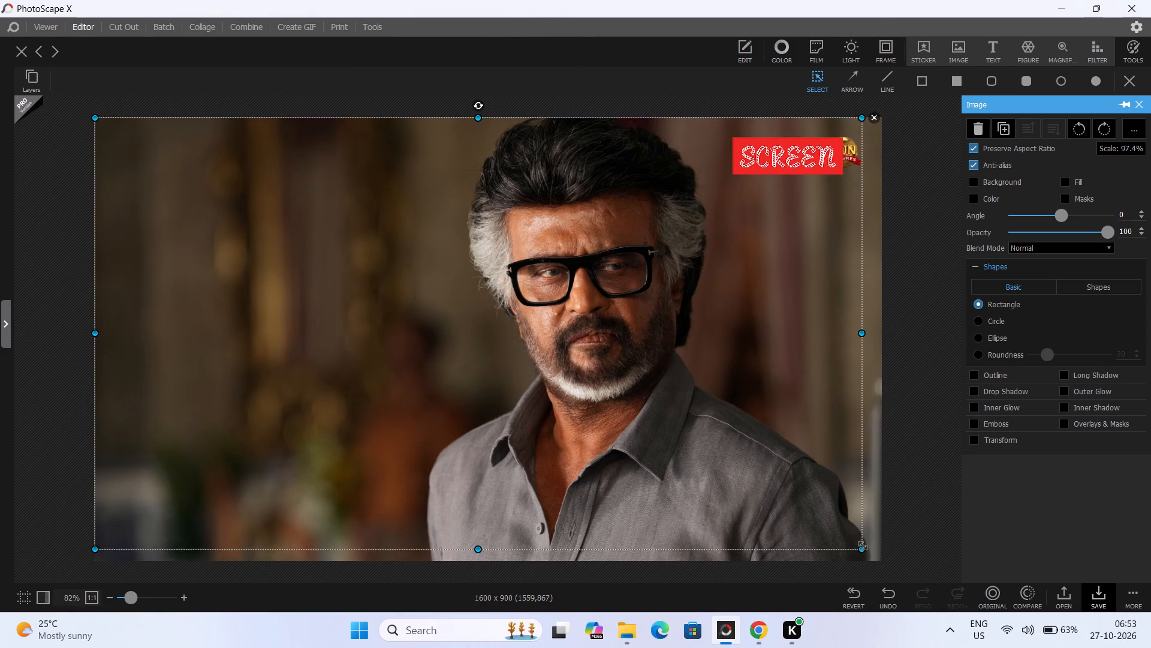
pyautogui.moveTo(863, 545); pyautogui.dragTo(881, 563)
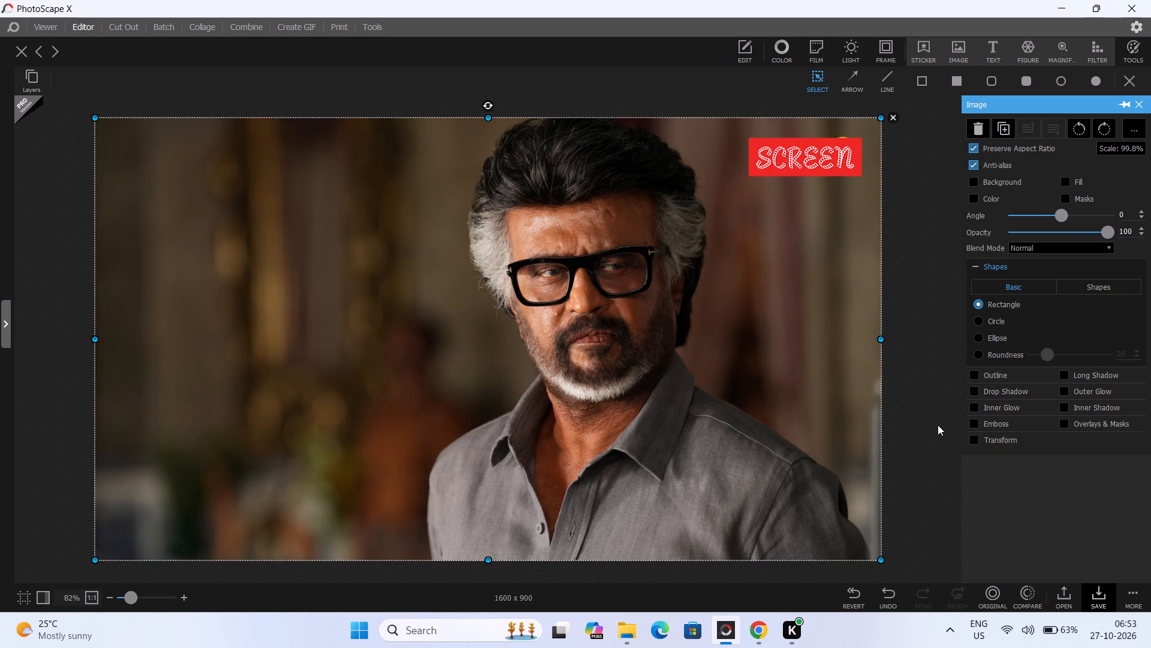
pyautogui.click(938, 425)
# Save the watermarked photo as a new JPEG in Downloads named "Jailer 2 Box Office Collection Day 12 Live Updates".
pyautogui.click(1096, 595)
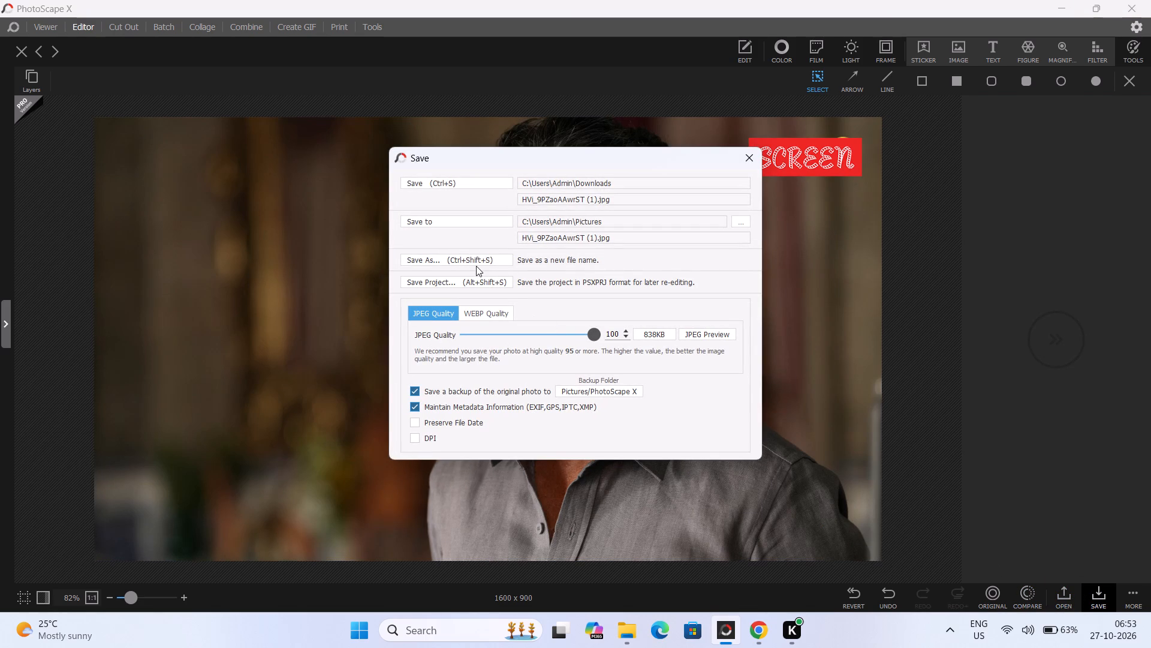
pyautogui.click(476, 266)
pyautogui.click(476, 259)
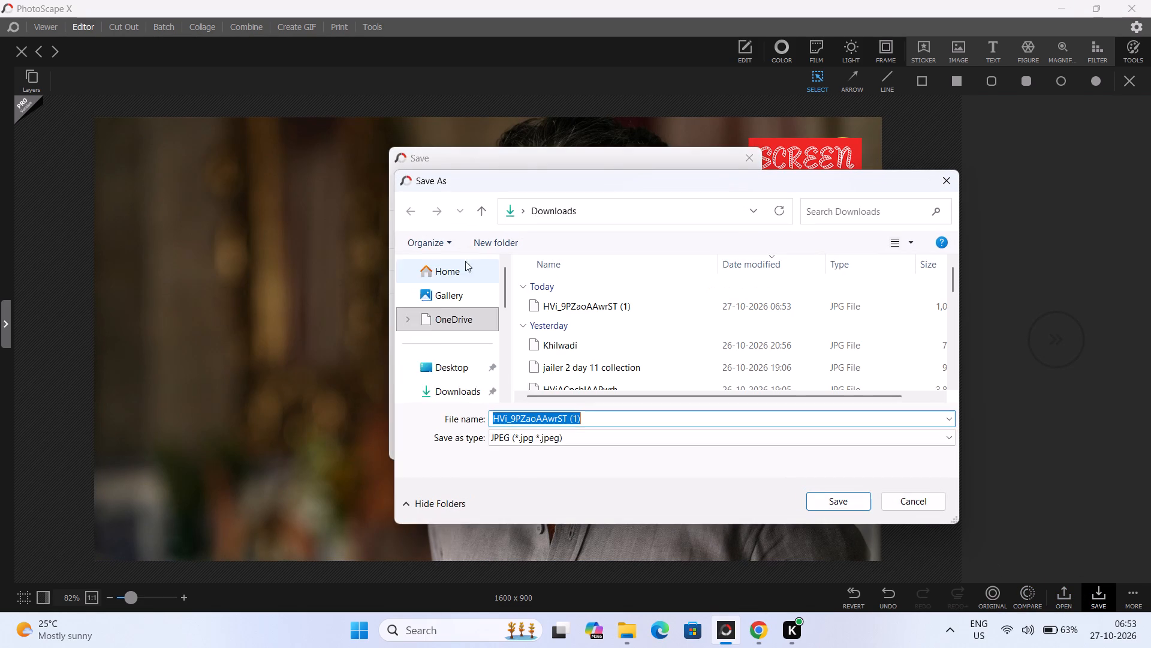
pyautogui.hotkey('ctrl', 'v')
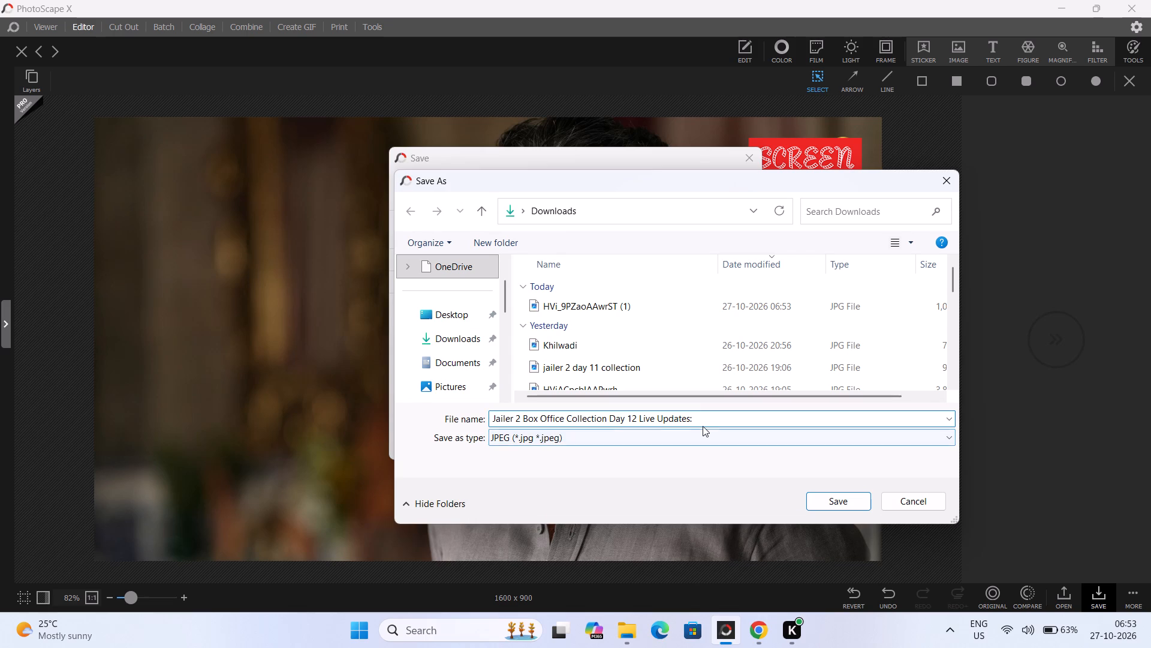
pyautogui.press('BackSpace')
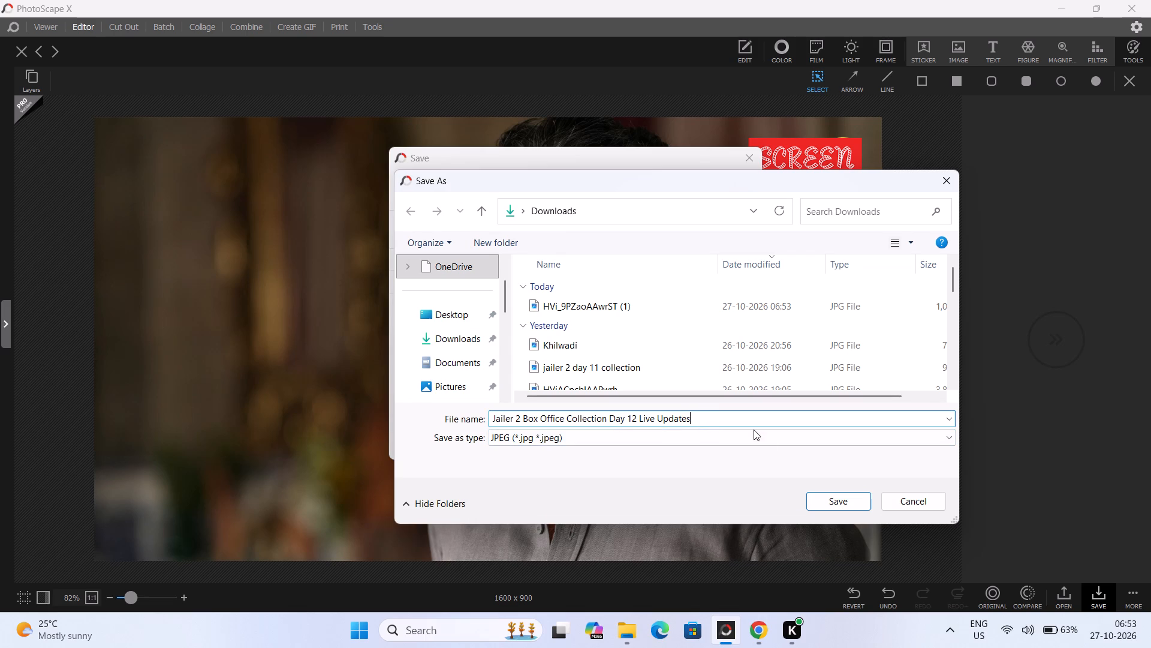
pyautogui.click(716, 489)
pyautogui.click(852, 509)
# In the WordPress article in Chrome, upload "Jailer 2 Box Office Collection Day 12 Live Updates" from Downloads through the featured image setting.
pyautogui.click(756, 624)
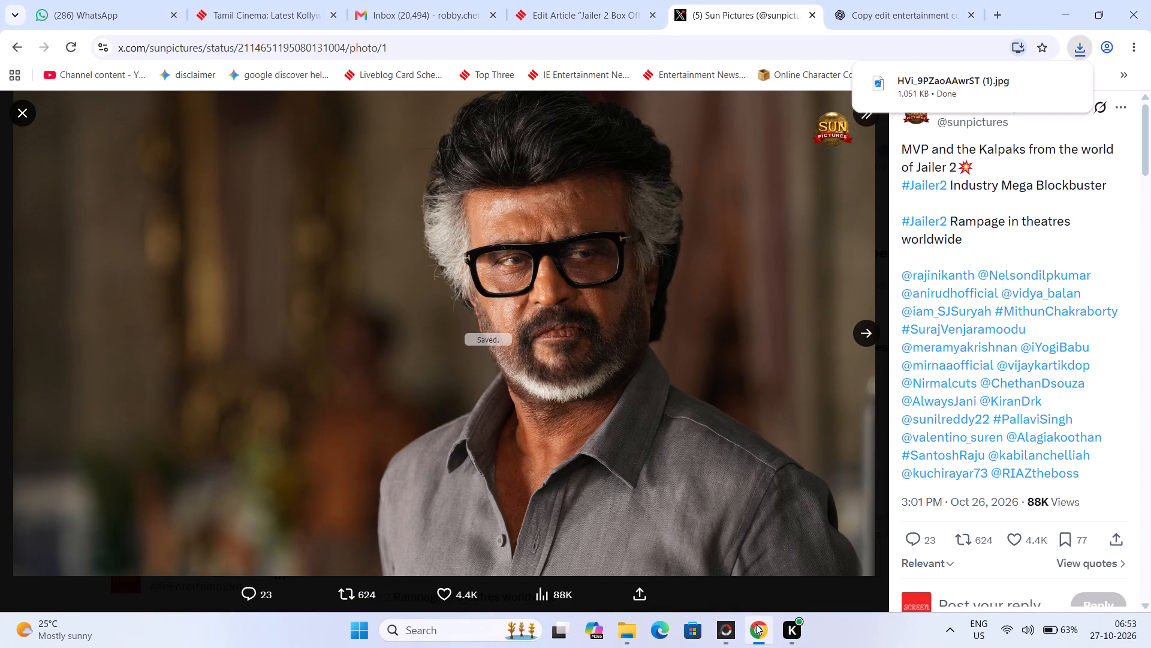
pyautogui.click(550, 0)
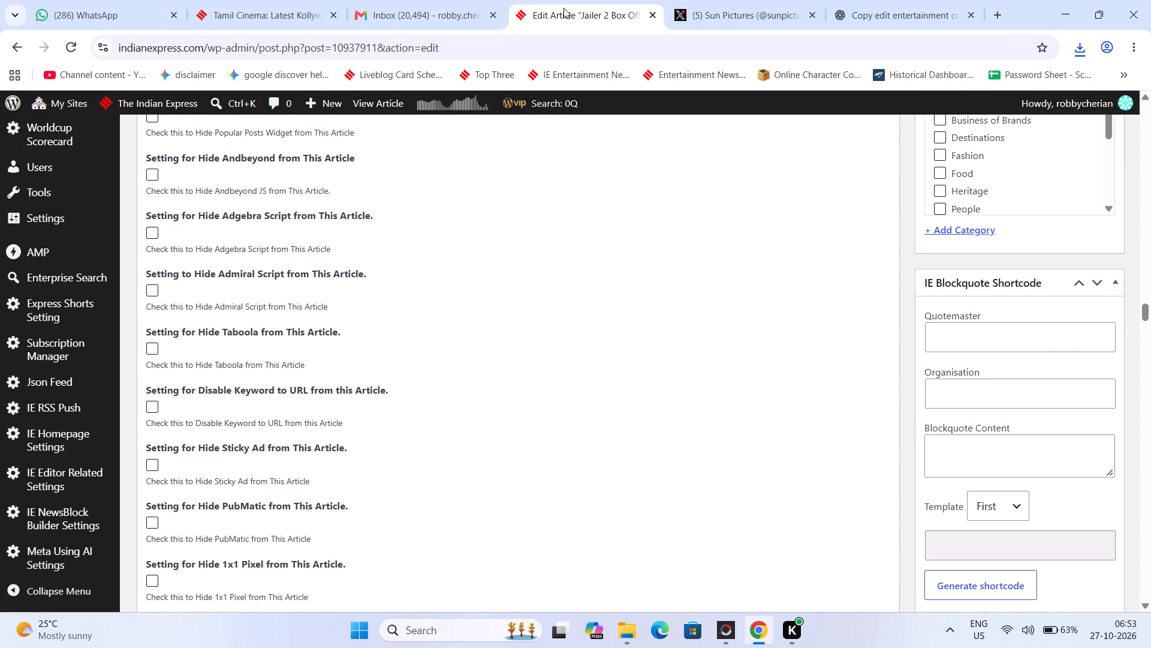
pyautogui.scroll(-10, 936, 313)
pyautogui.scroll(4, 938, 319)
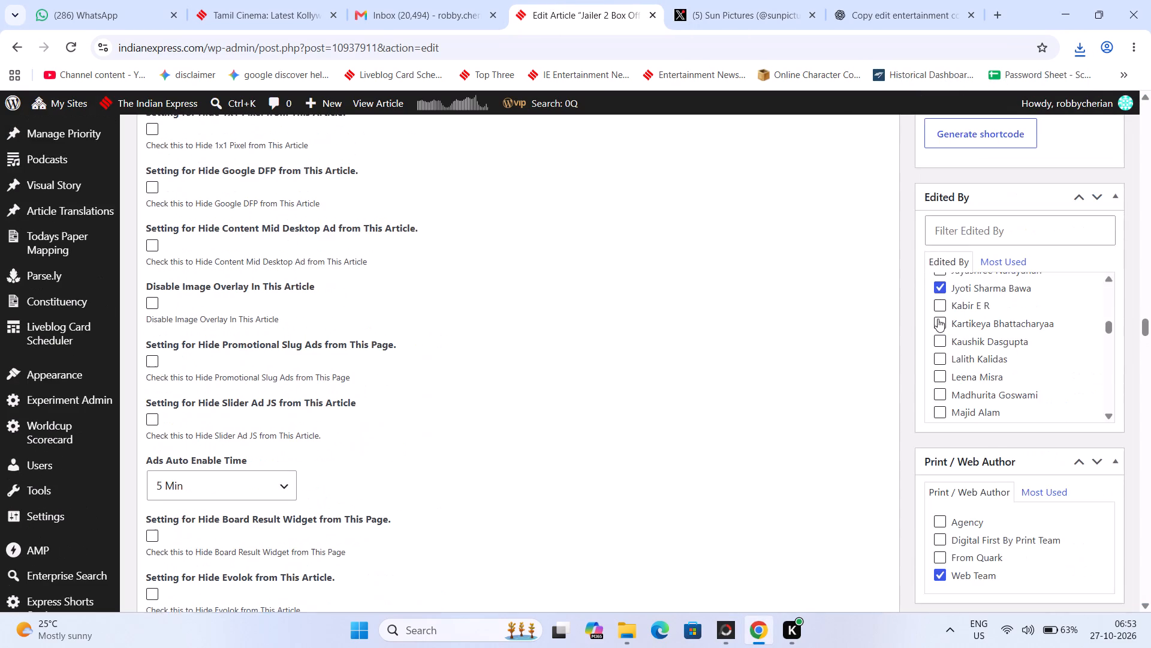
pyautogui.scroll(5, 938, 319)
pyautogui.doubleClick(1150, 358)
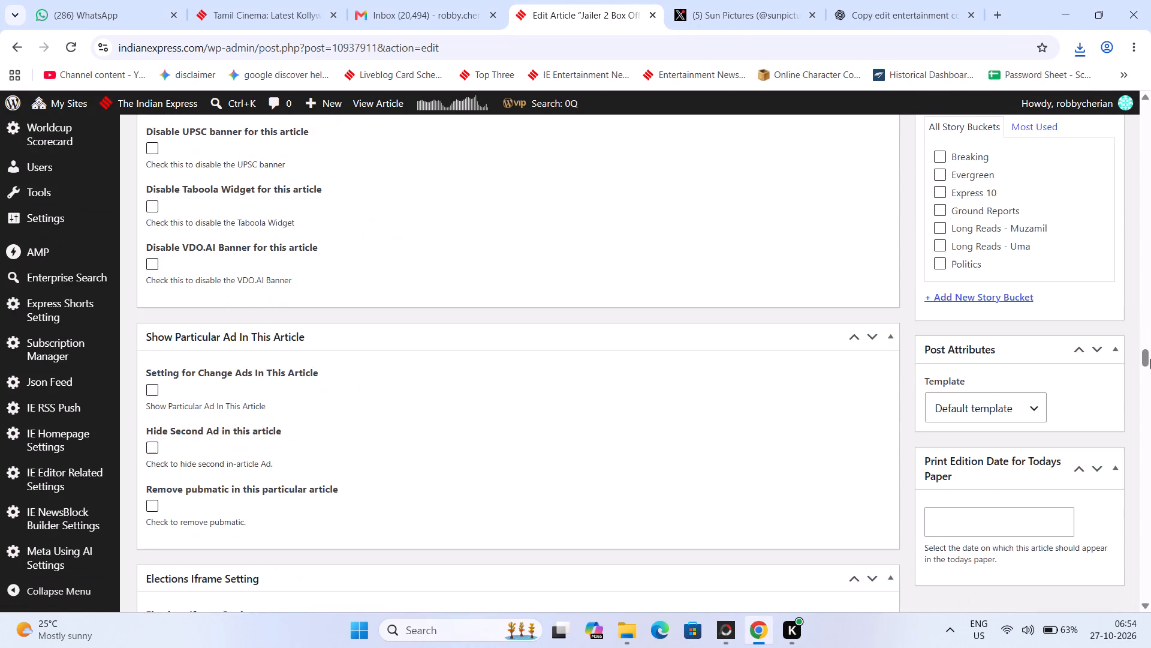
pyautogui.moveTo(1150, 359); pyautogui.dragTo(1150, 311)
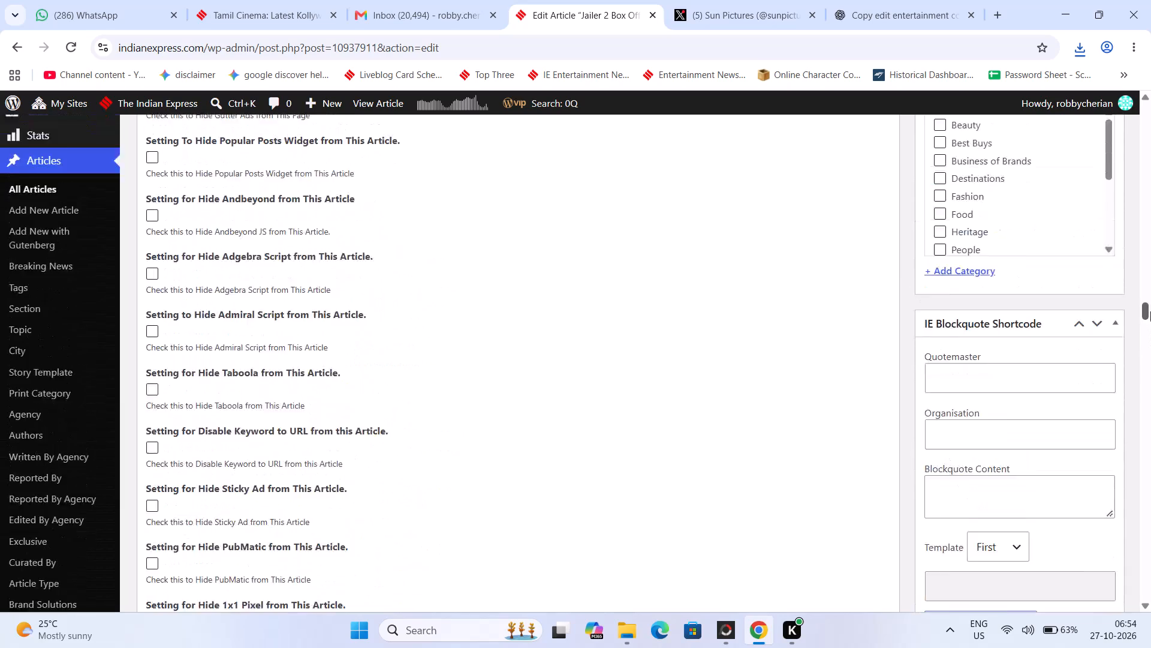
pyautogui.moveTo(1150, 311); pyautogui.dragTo(1150, 272)
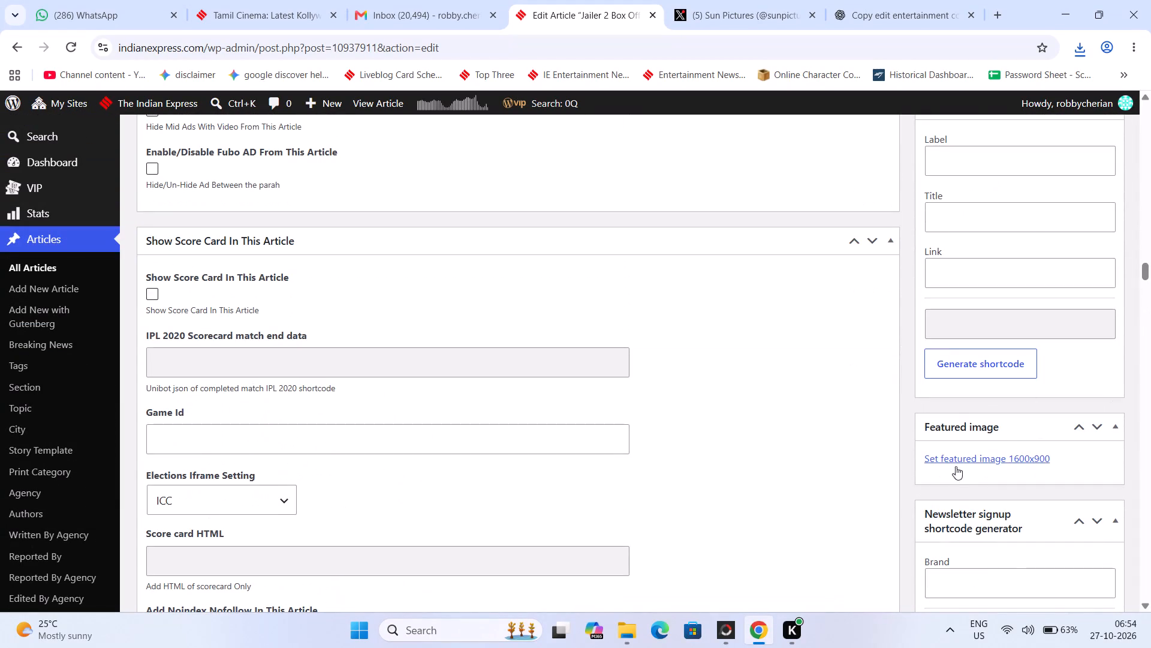
pyautogui.click(957, 463)
pyautogui.click(77, 161)
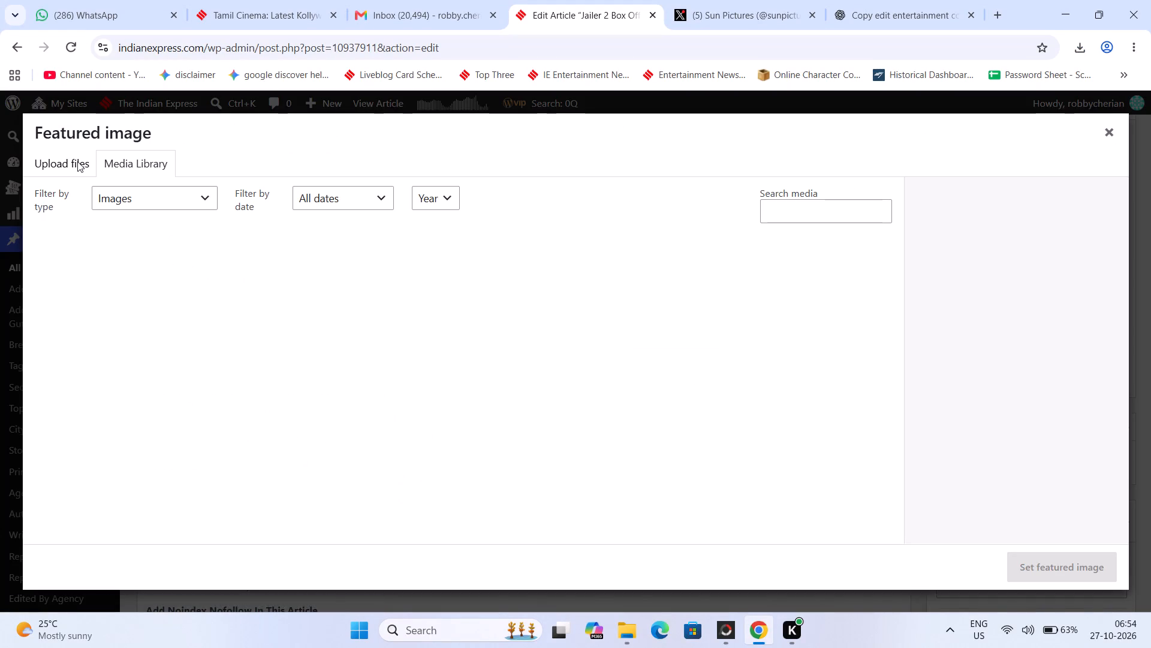
pyautogui.click(583, 375)
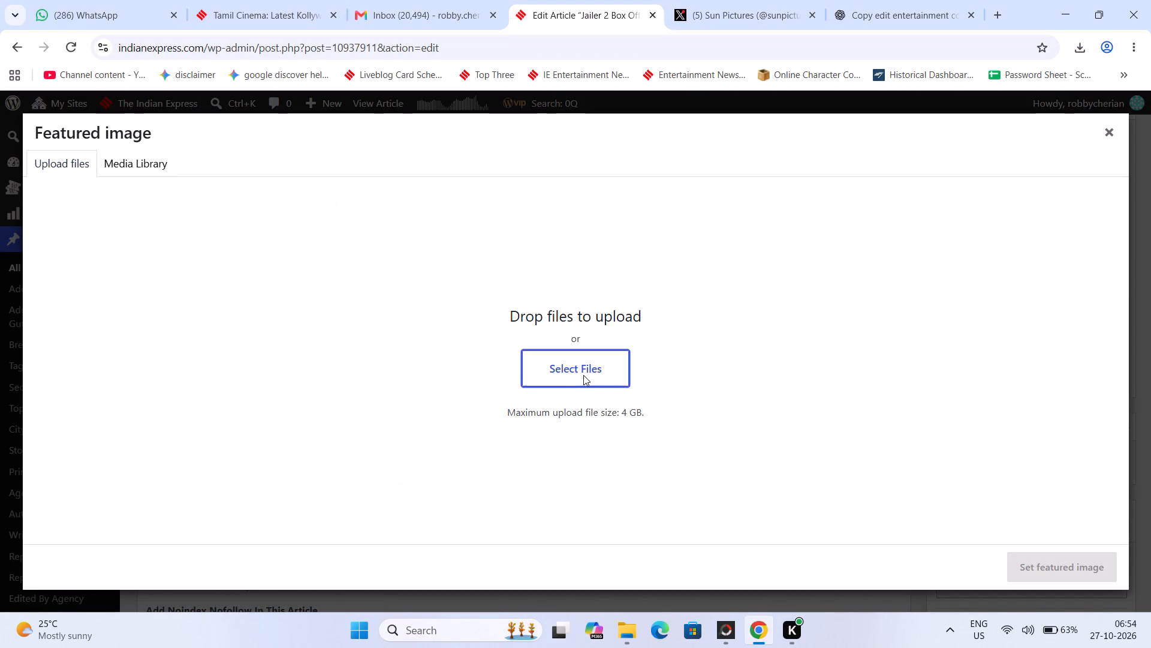
pyautogui.click(258, 169)
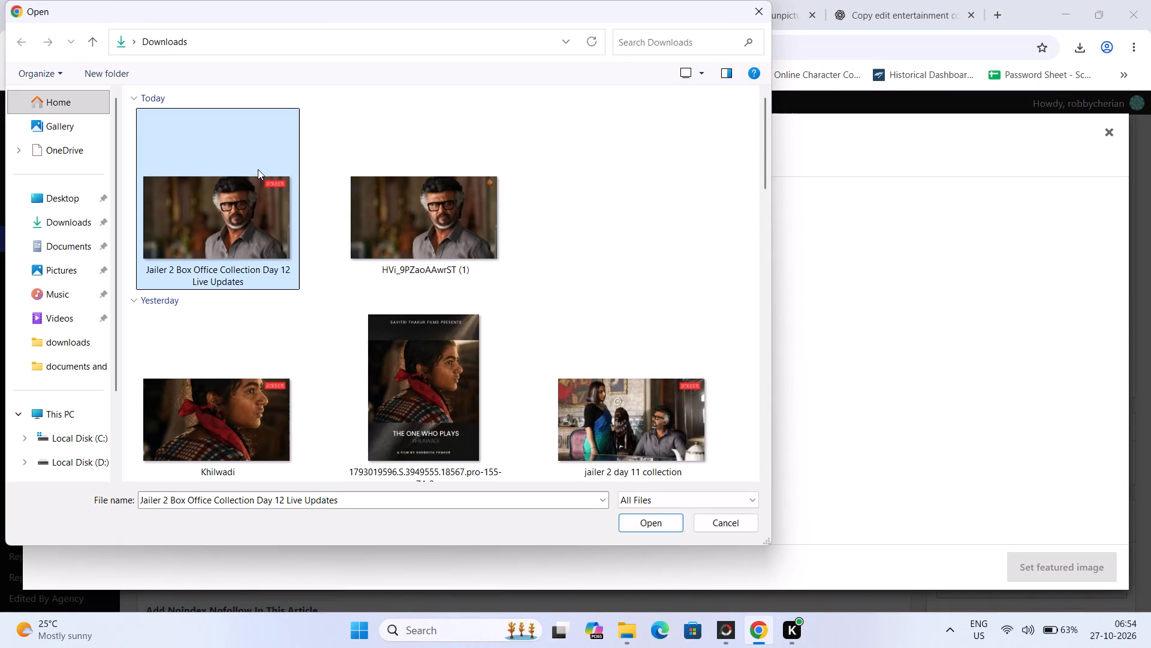
pyautogui.press('Return')
pyautogui.click(648, 160)
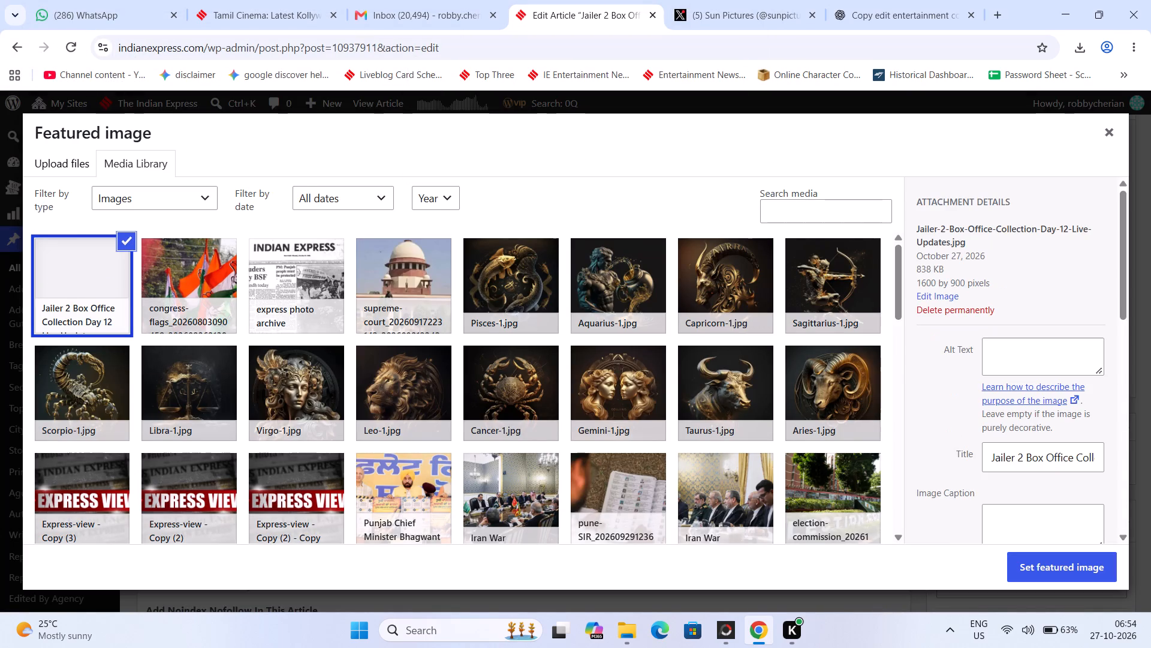
# Set the uploaded image's alt text to "Jailer 2 Box Office Collection Day 12 Live Updates", without the trailing colon.
pyautogui.click(1046, 351)
pyautogui.hotkey('ctrl', 'v')
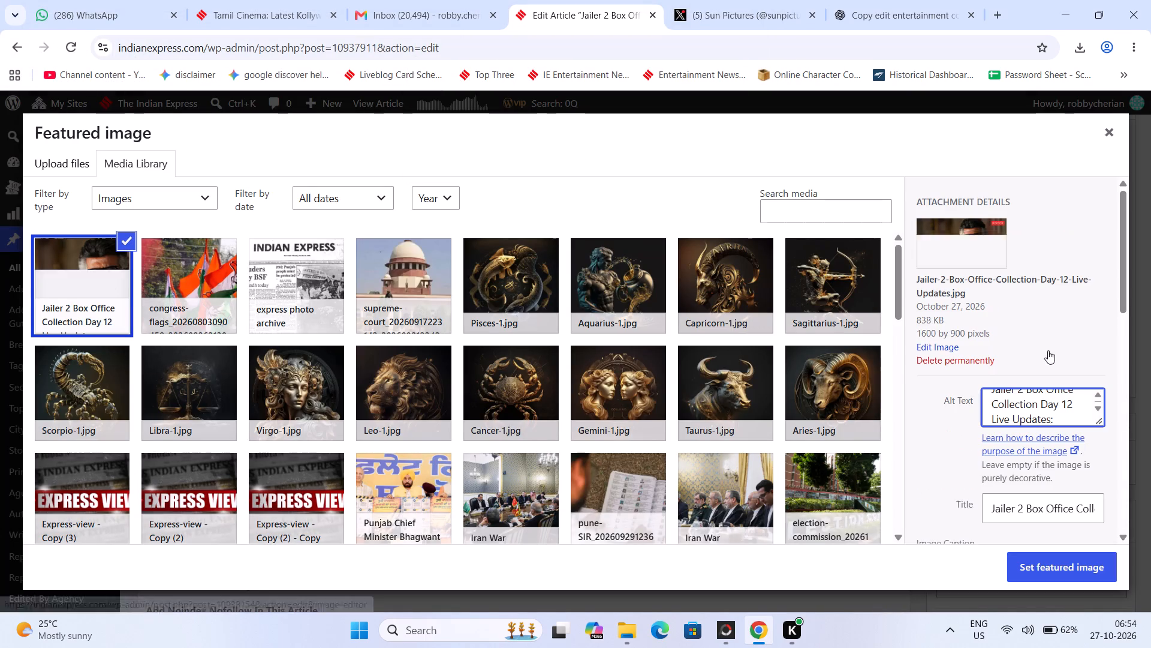
pyautogui.press('BackSpace')
# Caption the image "Jailer 2 Box Office Collection Day 12 Live Updates: Rajinikanth film Jailer 2 eyes Rs 800 crore mark.".
pyautogui.scroll(-2, 1047, 356)
pyautogui.click(1010, 440)
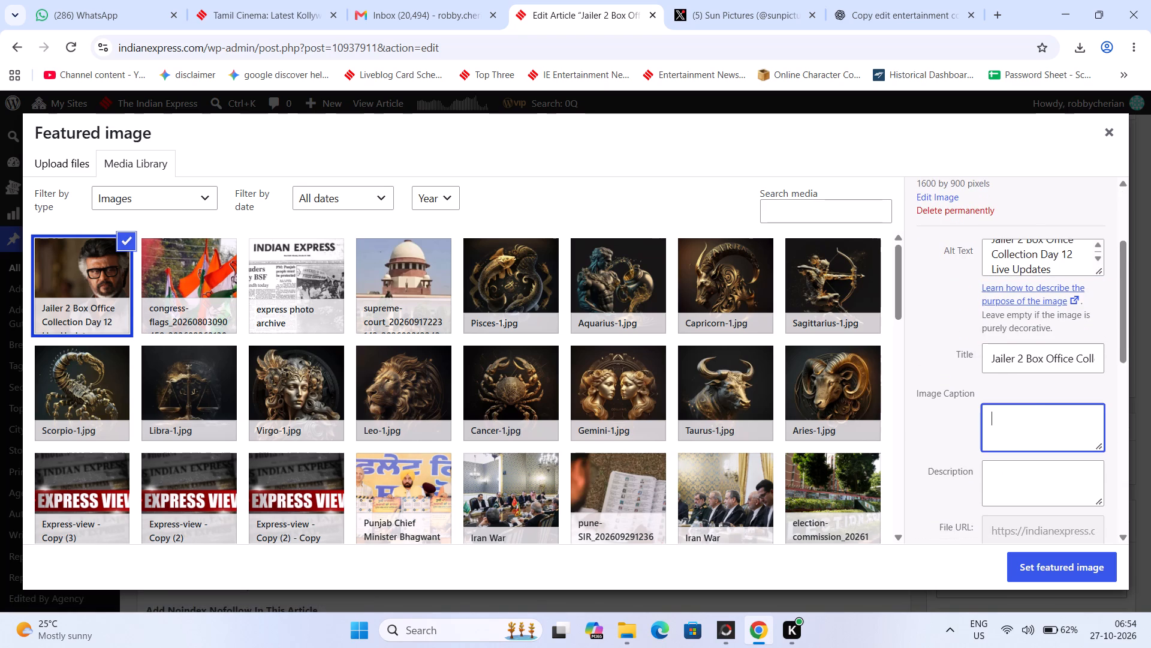
pyautogui.hotkey('ctrl', 'v')
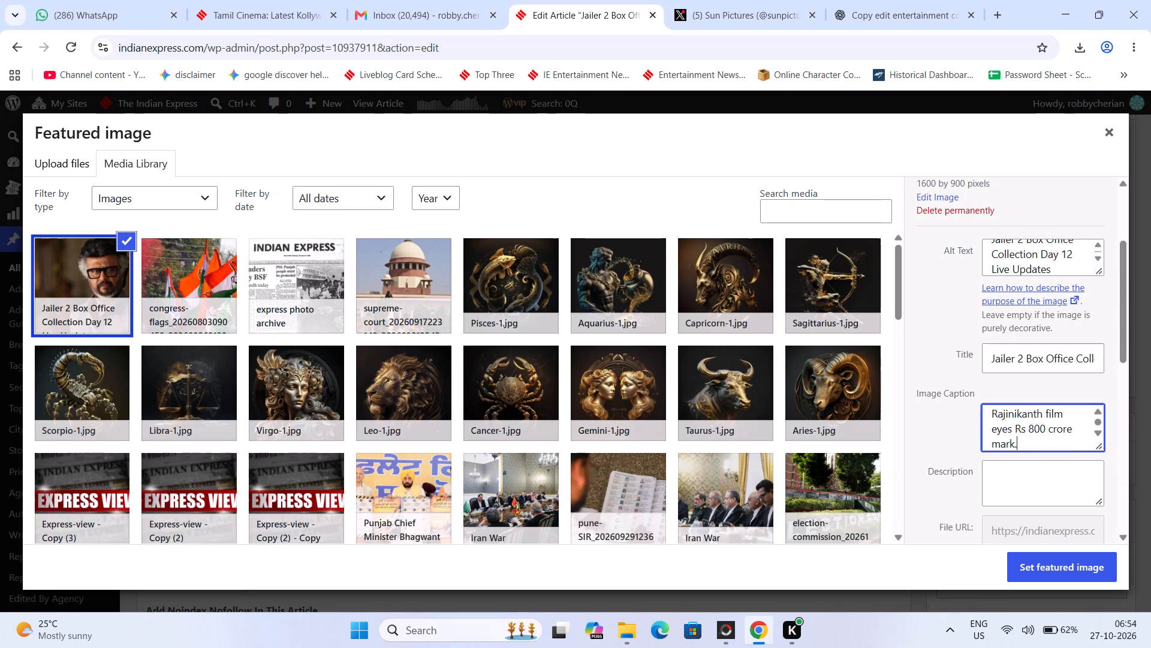
pyautogui.click(1062, 412)
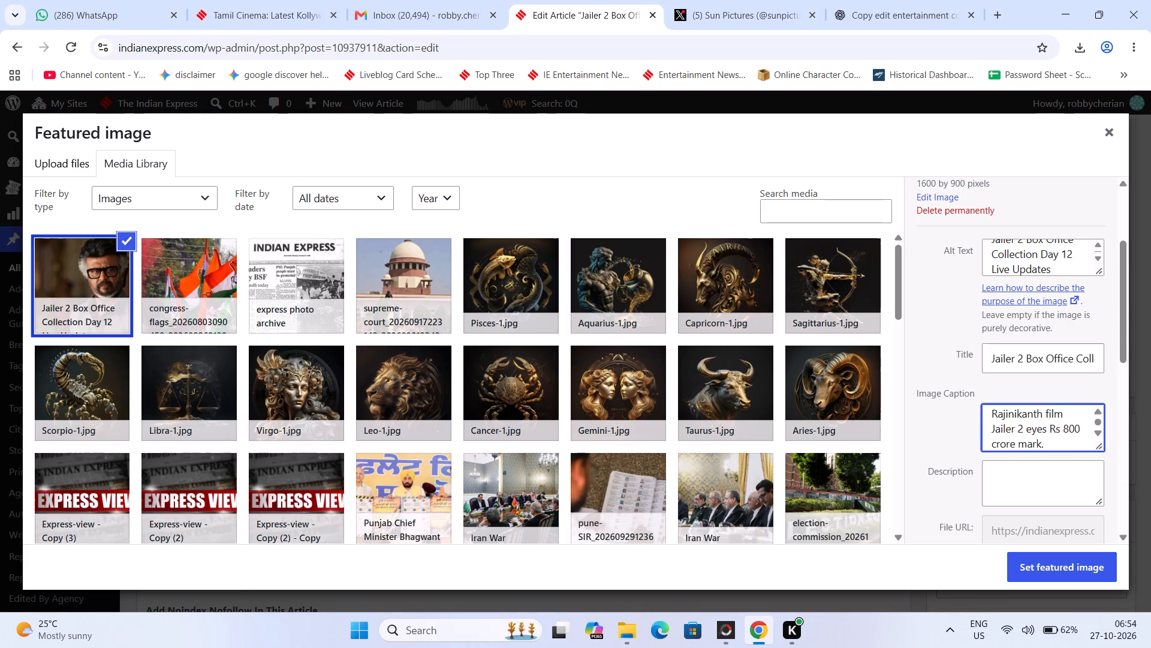
pyautogui.scroll(2, 1002, 423)
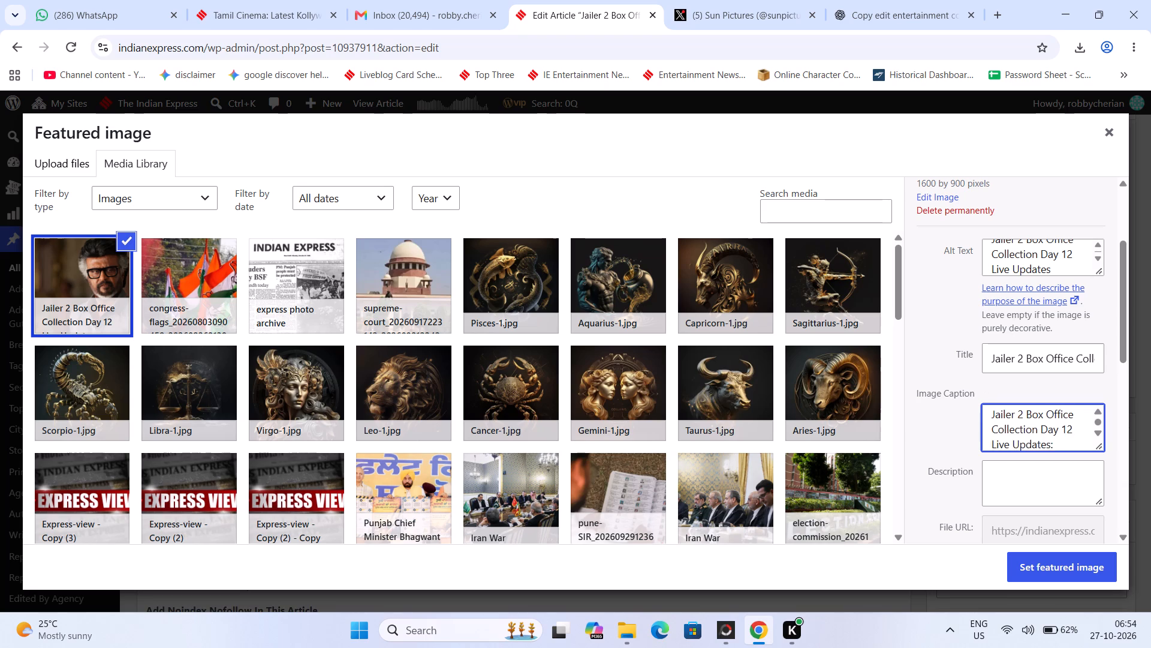
pyautogui.scroll(-2, 1002, 425)
pyautogui.scroll(1, 1002, 425)
pyautogui.scroll(-2, 1005, 437)
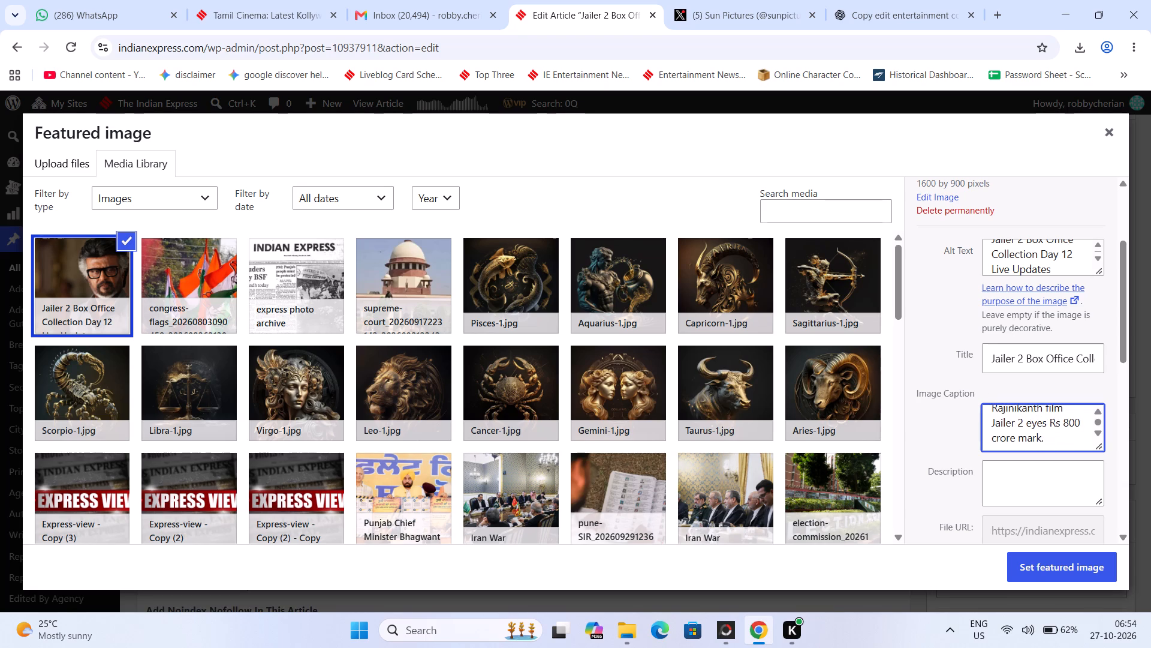
# Set the uploaded Rajinikanth photo as the article's featured image.
pyautogui.click(1032, 569)
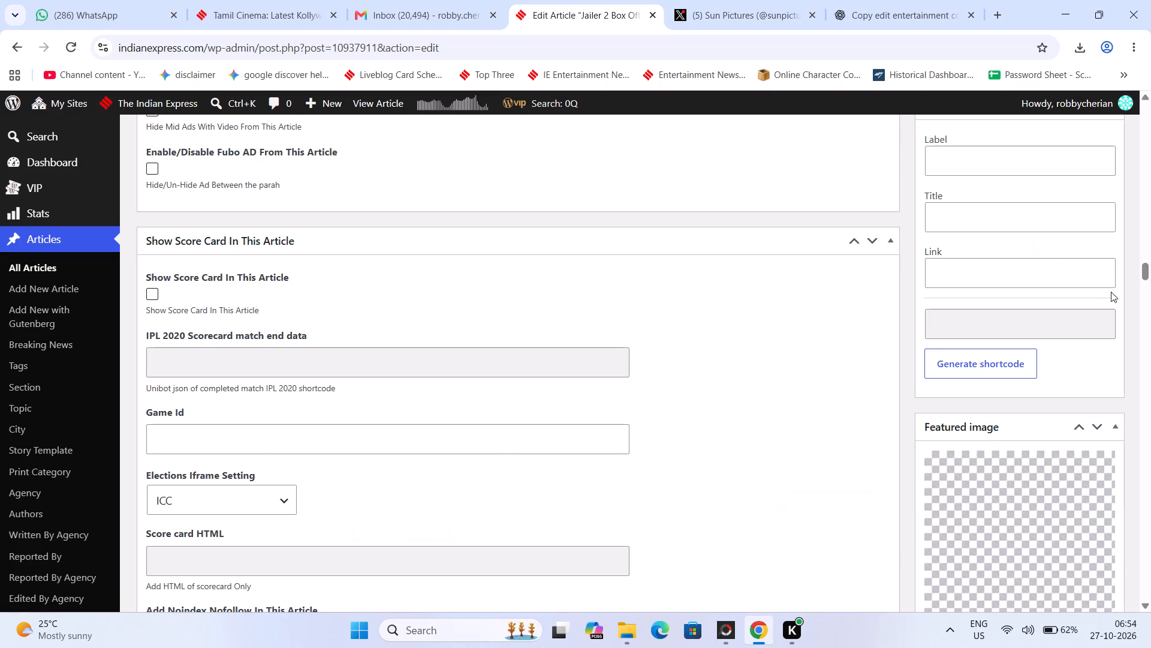
# Change the amount in the featured image's caption to Rs 750 crore and set it again as the featured image.
pyautogui.click(1006, 527)
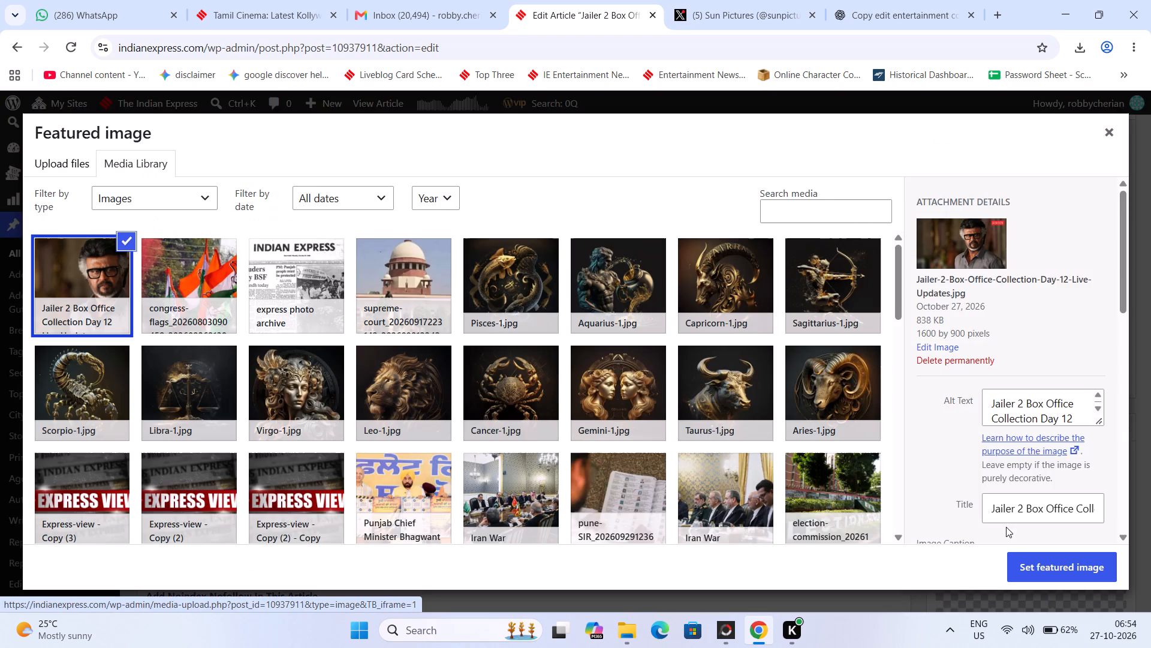
pyautogui.scroll(-3, 1018, 482)
pyautogui.scroll(-2, 1022, 361)
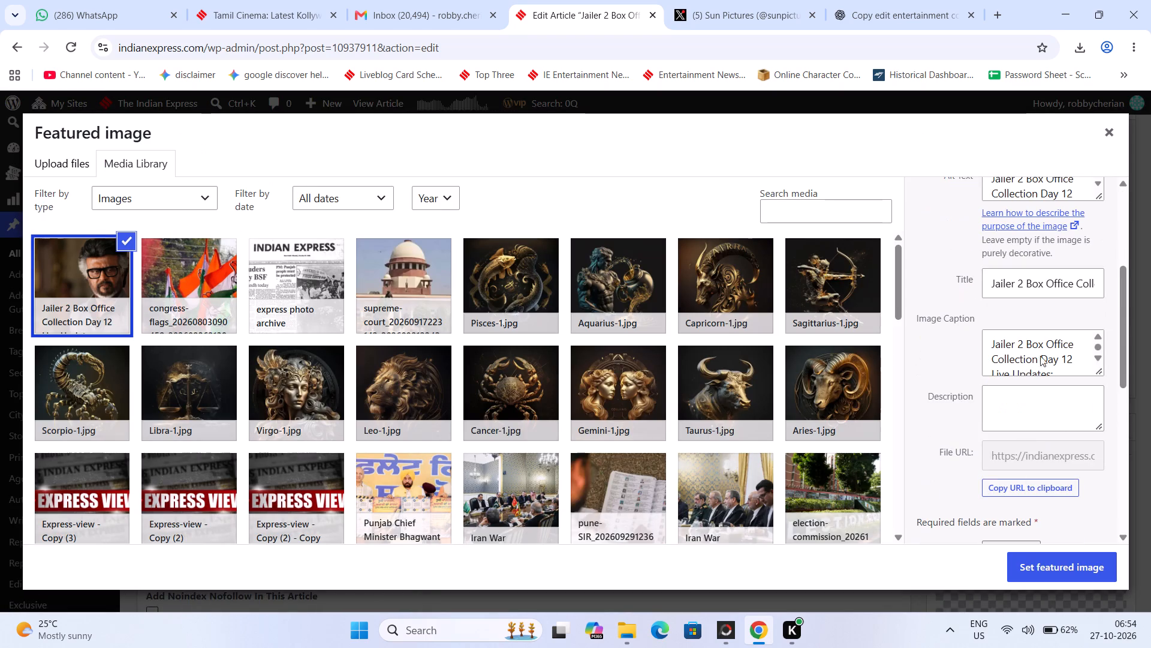
pyautogui.scroll(-2, 1077, 349)
pyautogui.scroll(4, 1077, 349)
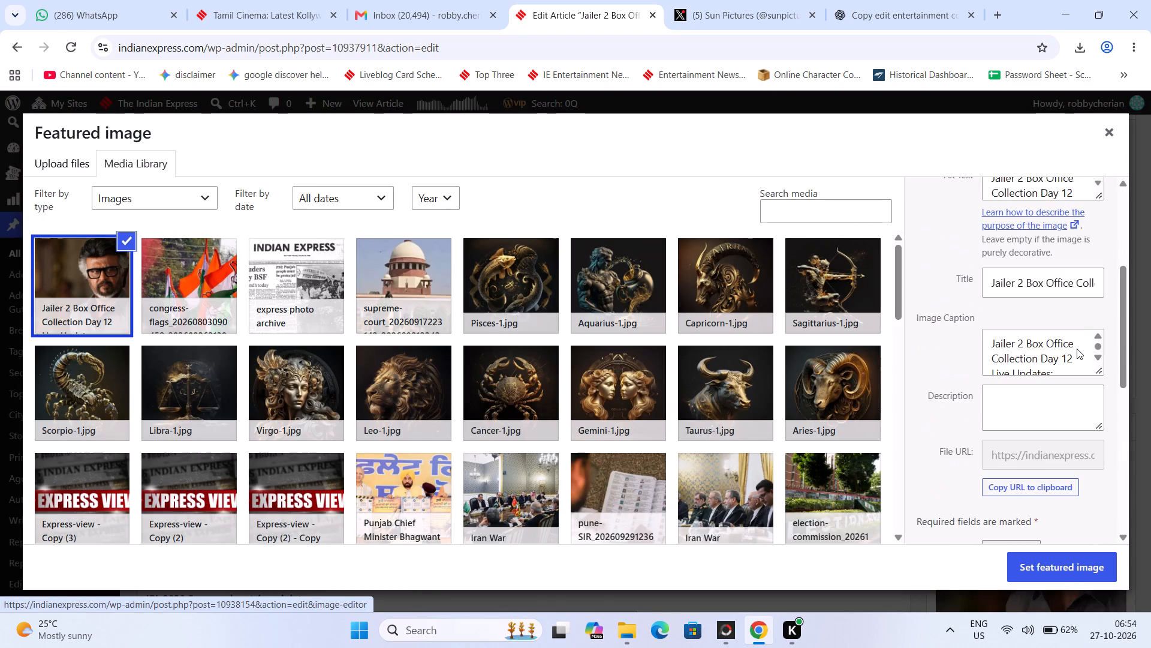
pyautogui.click(1085, 367)
pyautogui.scroll(-3, 1085, 367)
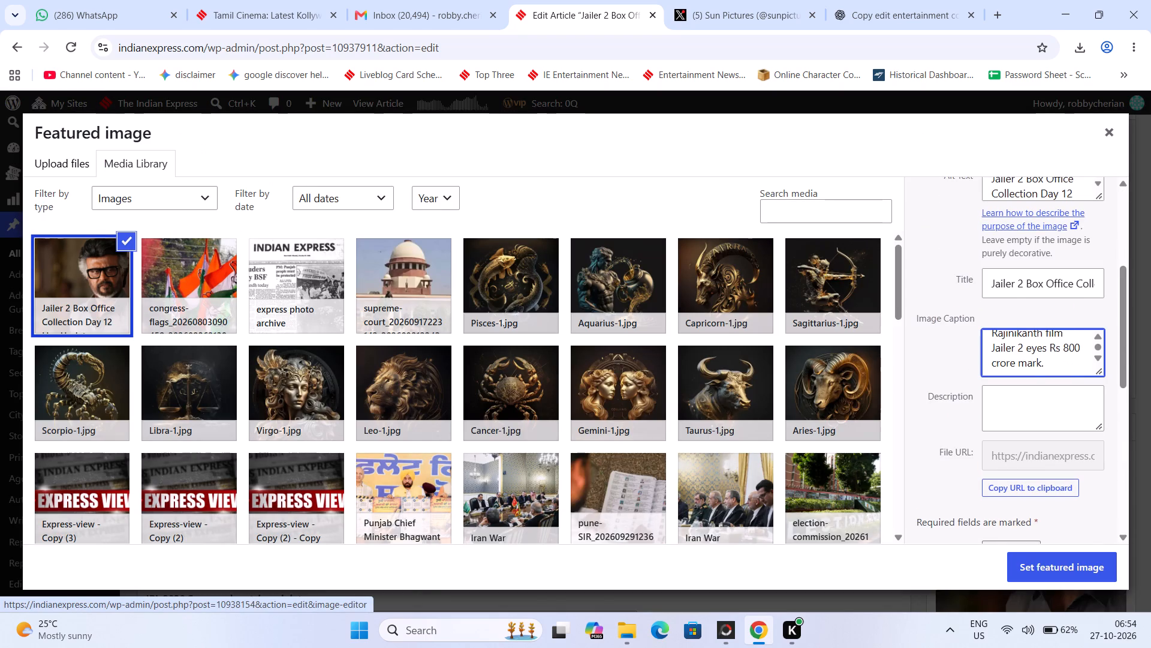
pyautogui.moveTo(1080, 346); pyautogui.dragTo(1063, 346)
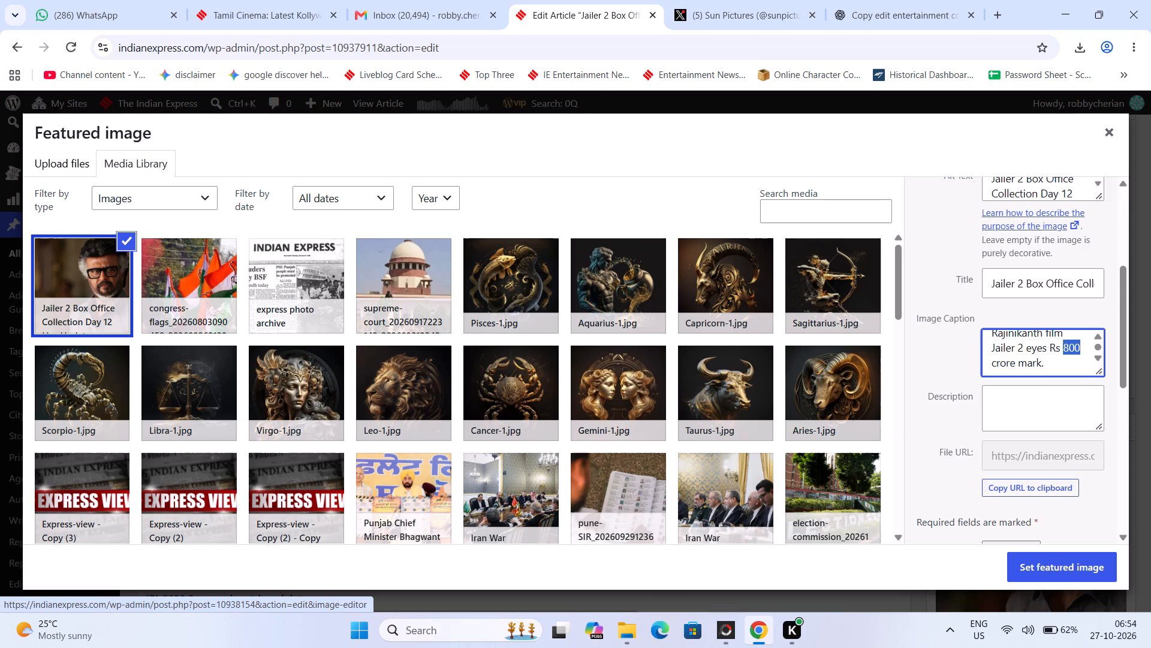
pyautogui.press('7')
pyautogui.write('50')
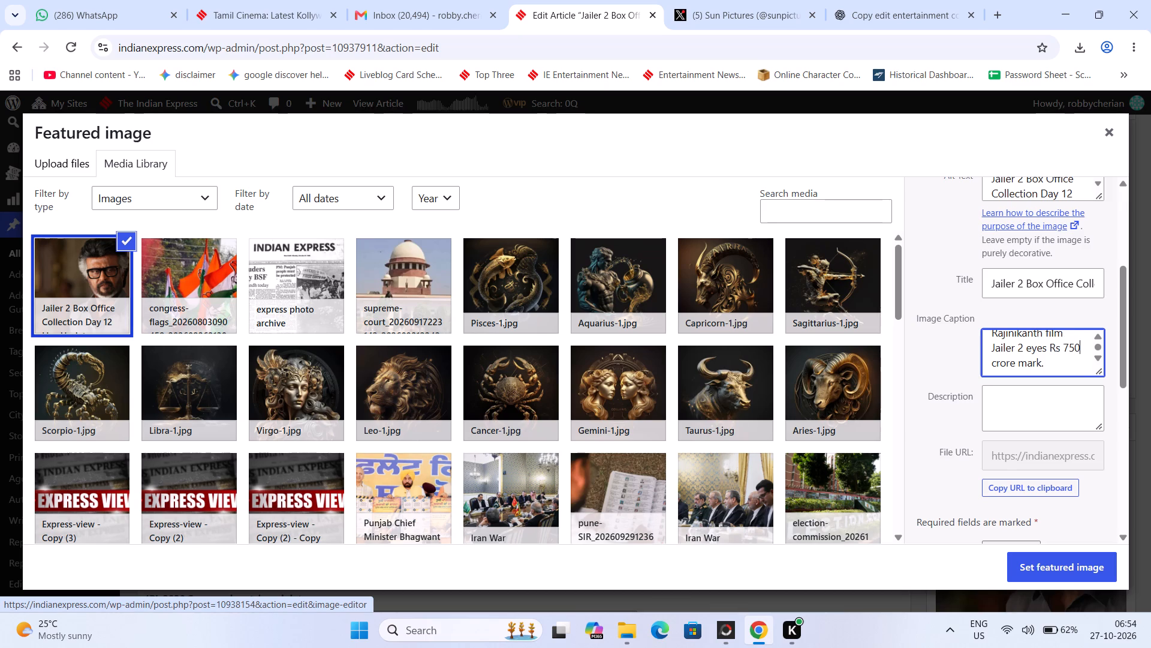
pyautogui.click(1042, 580)
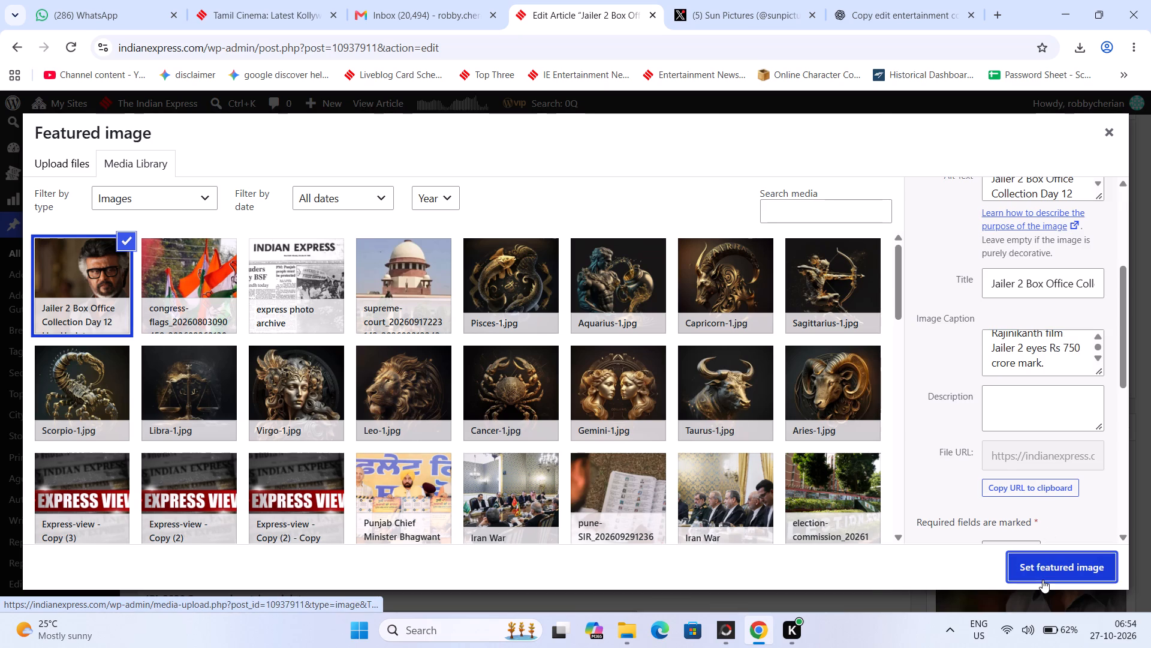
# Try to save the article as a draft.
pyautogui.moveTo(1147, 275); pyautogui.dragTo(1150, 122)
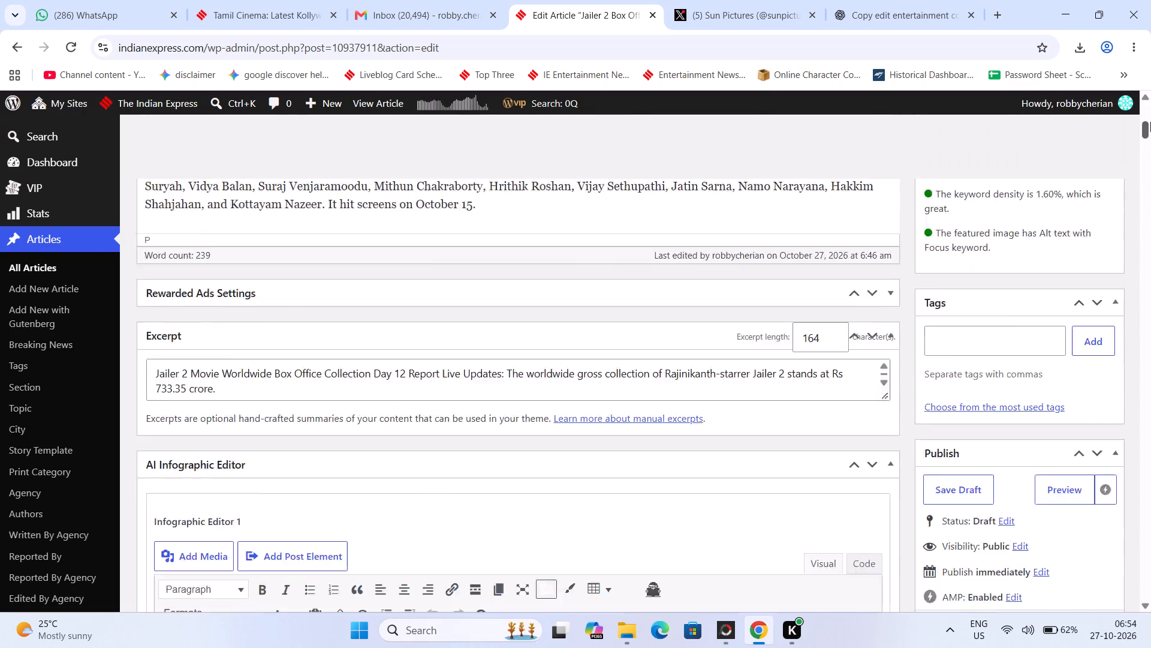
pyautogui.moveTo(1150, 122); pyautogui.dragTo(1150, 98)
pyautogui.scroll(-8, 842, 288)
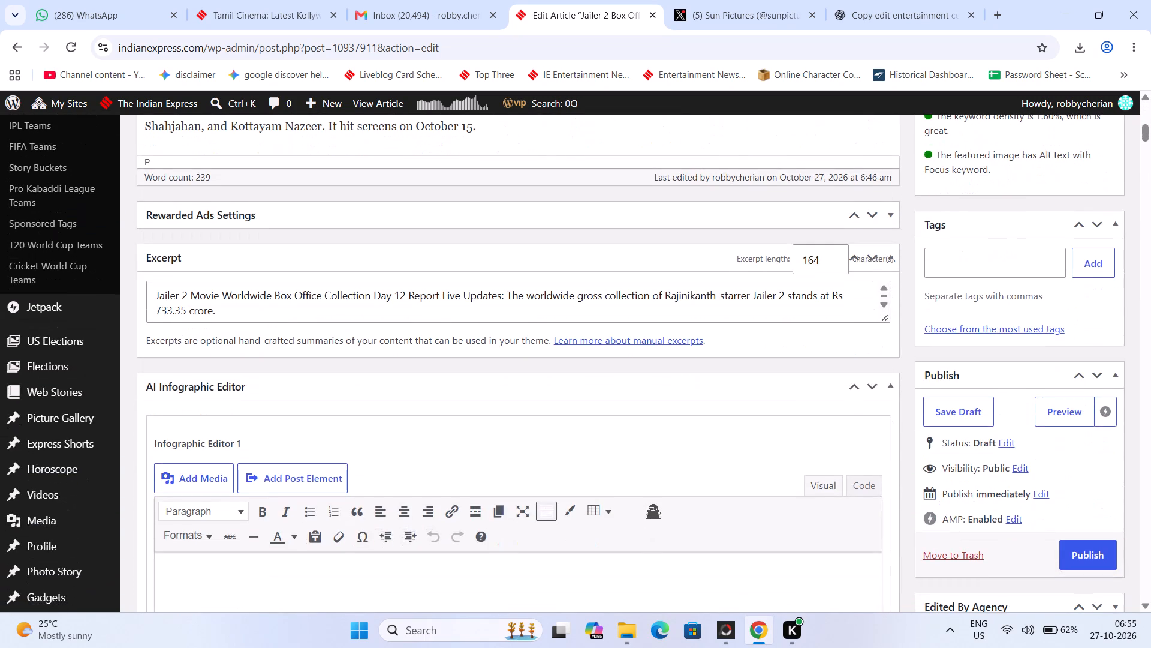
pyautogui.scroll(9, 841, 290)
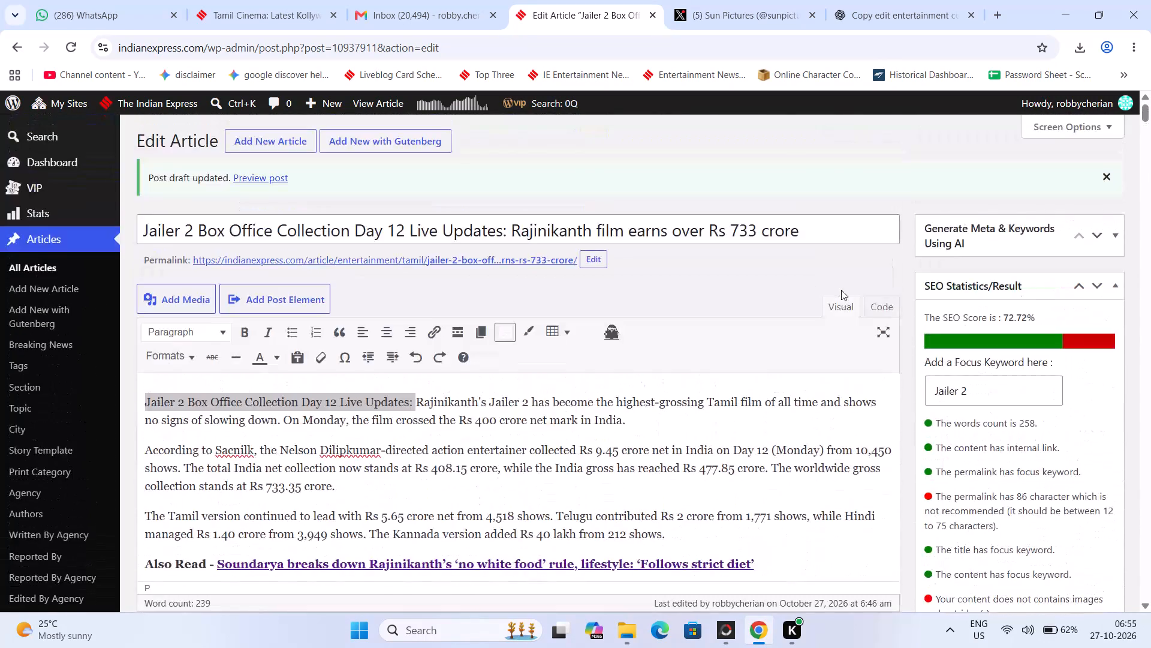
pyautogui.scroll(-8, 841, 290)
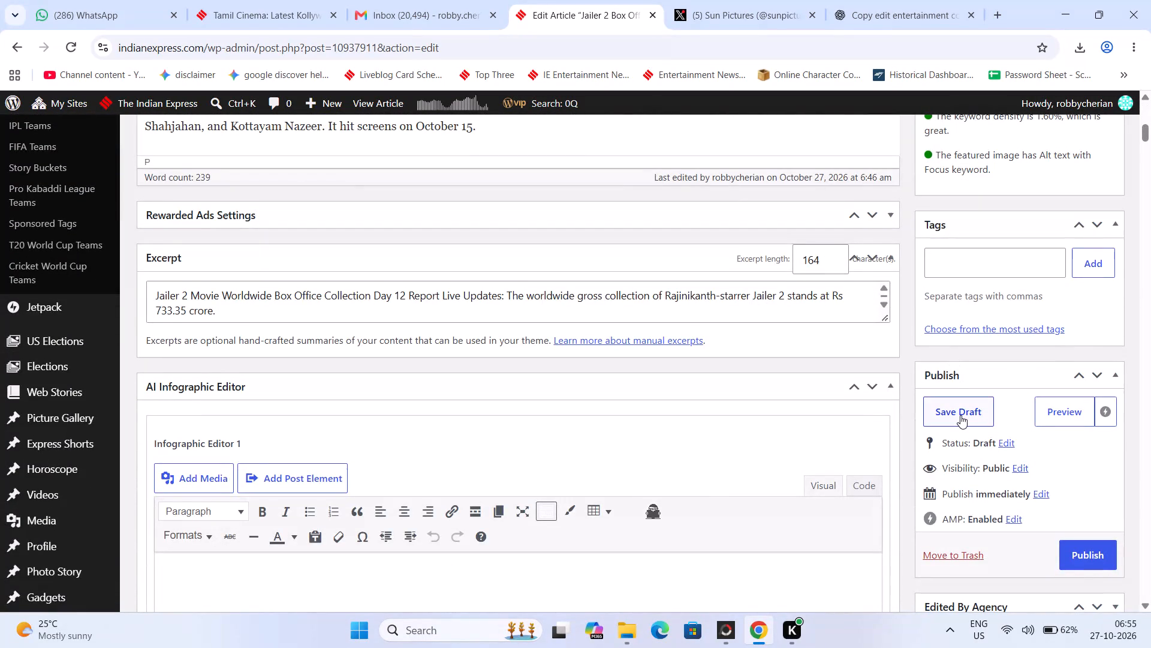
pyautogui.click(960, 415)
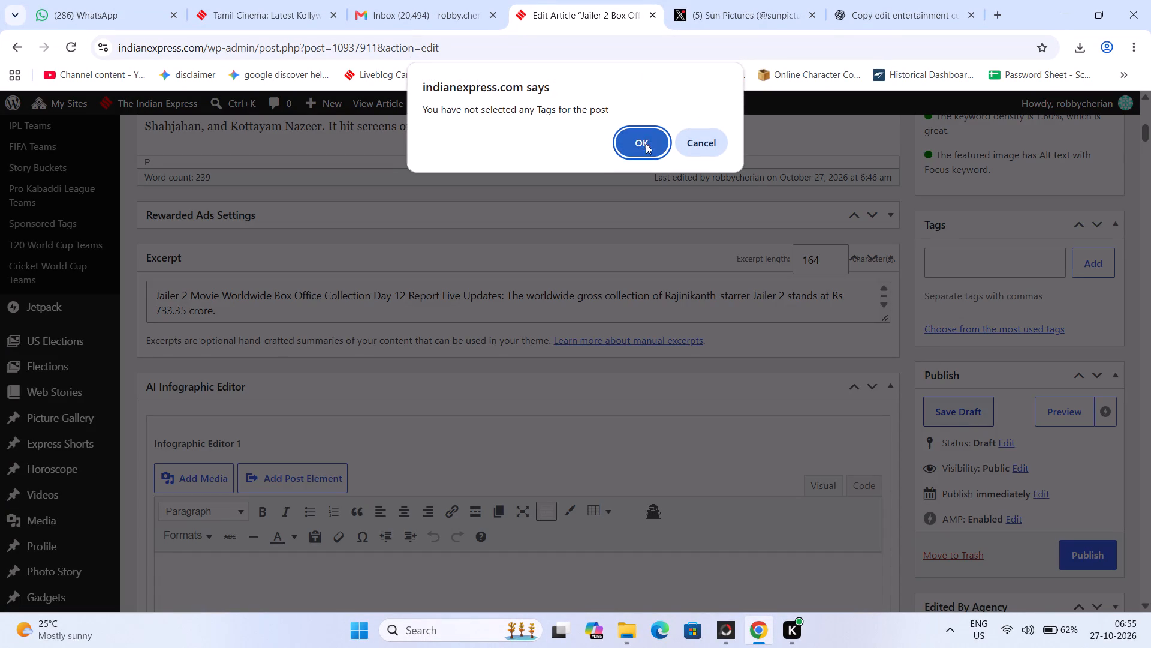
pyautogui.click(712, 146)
# Add the tags "rajinikanth" and "box office collection" to the article.
pyautogui.click(968, 267)
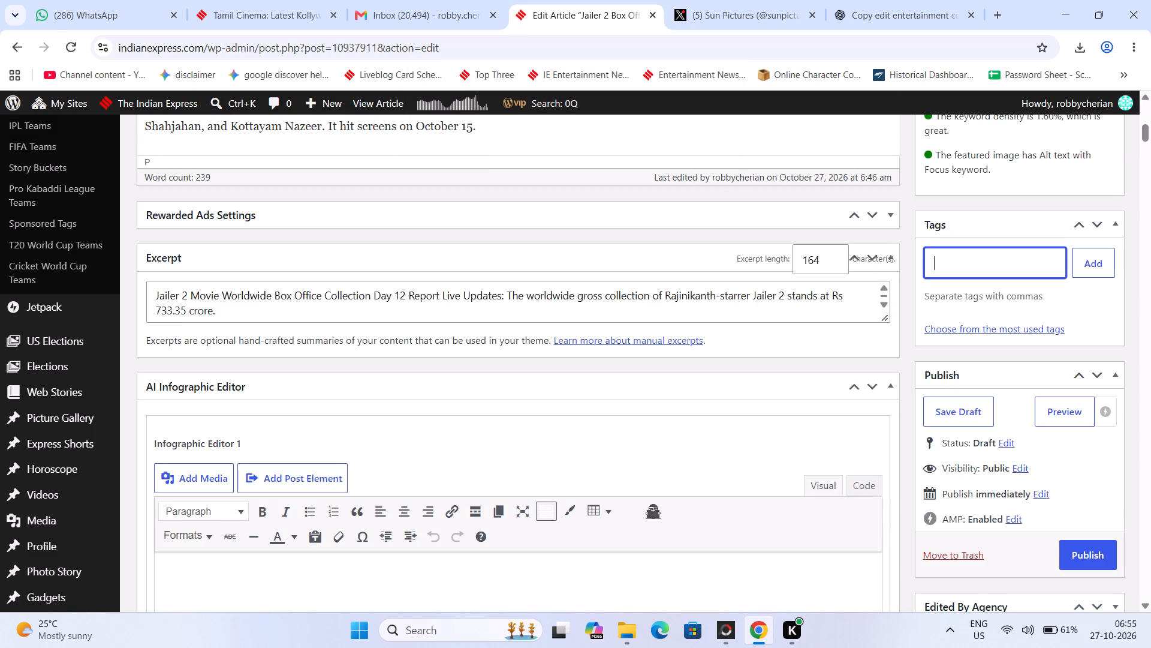
pyautogui.write('rajinikanth')
pyautogui.press('Return')
pyautogui.write('box office collection')
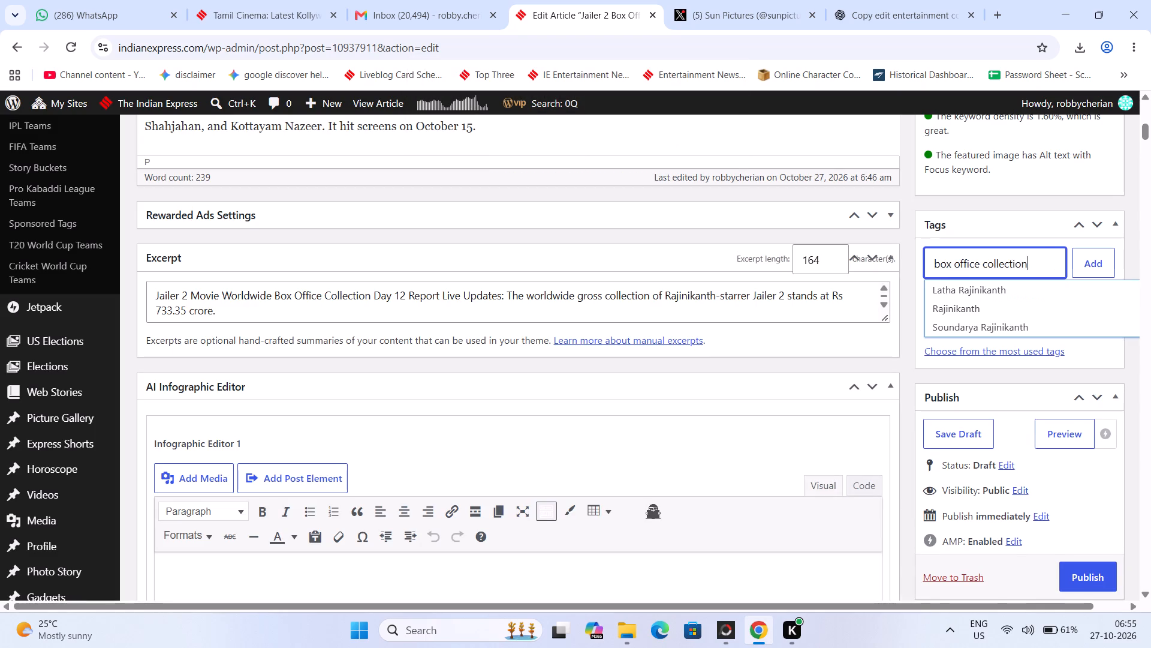
pyautogui.press('Return')
# Copy the cast names from Ramya Krishnan to Hakkim Shahjahan out of the last paragraph and add them as article tags.
pyautogui.scroll(3, 610, 211)
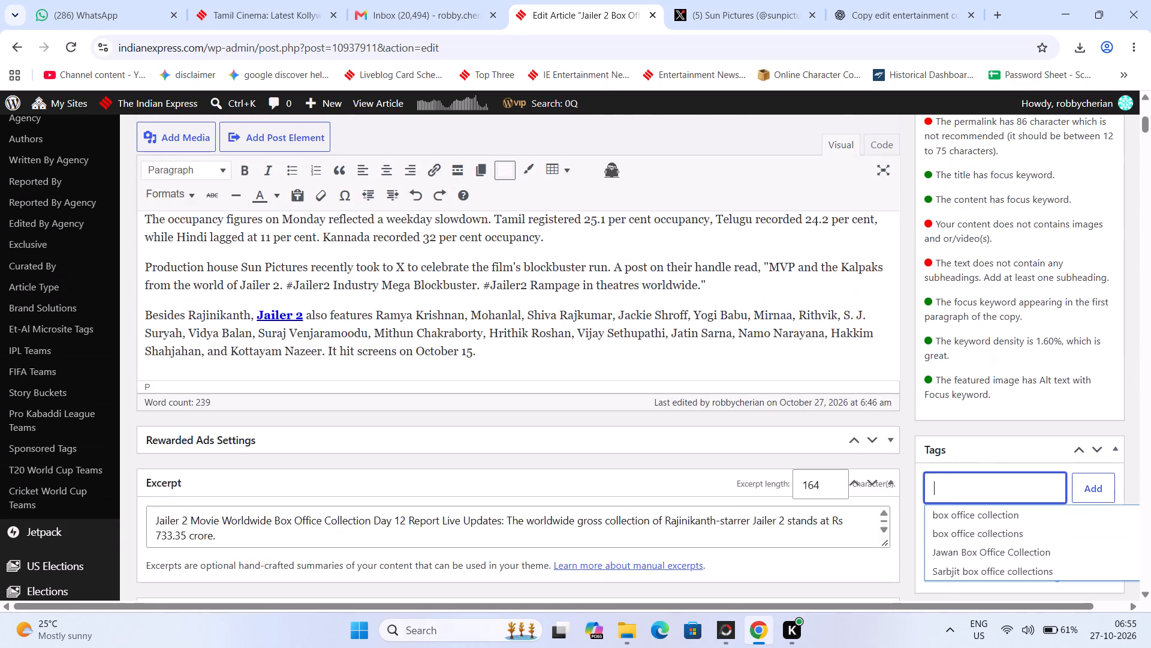
pyautogui.click(484, 336)
pyautogui.moveTo(379, 310); pyautogui.dragTo(379, 310)
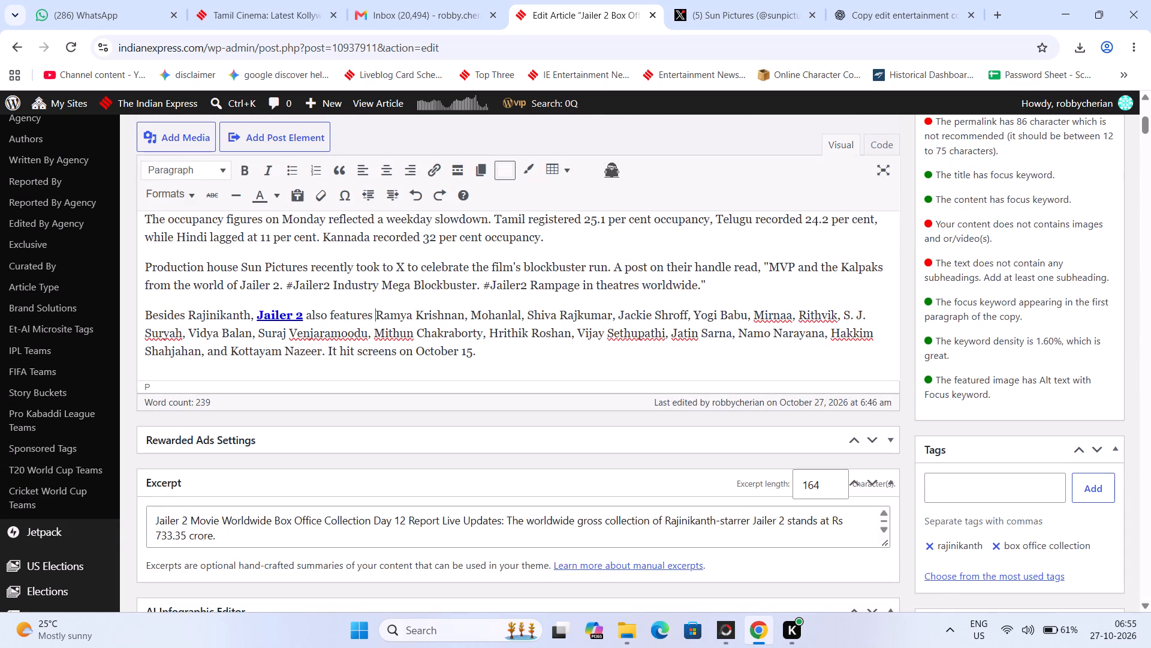
pyautogui.moveTo(379, 310); pyautogui.dragTo(193, 344)
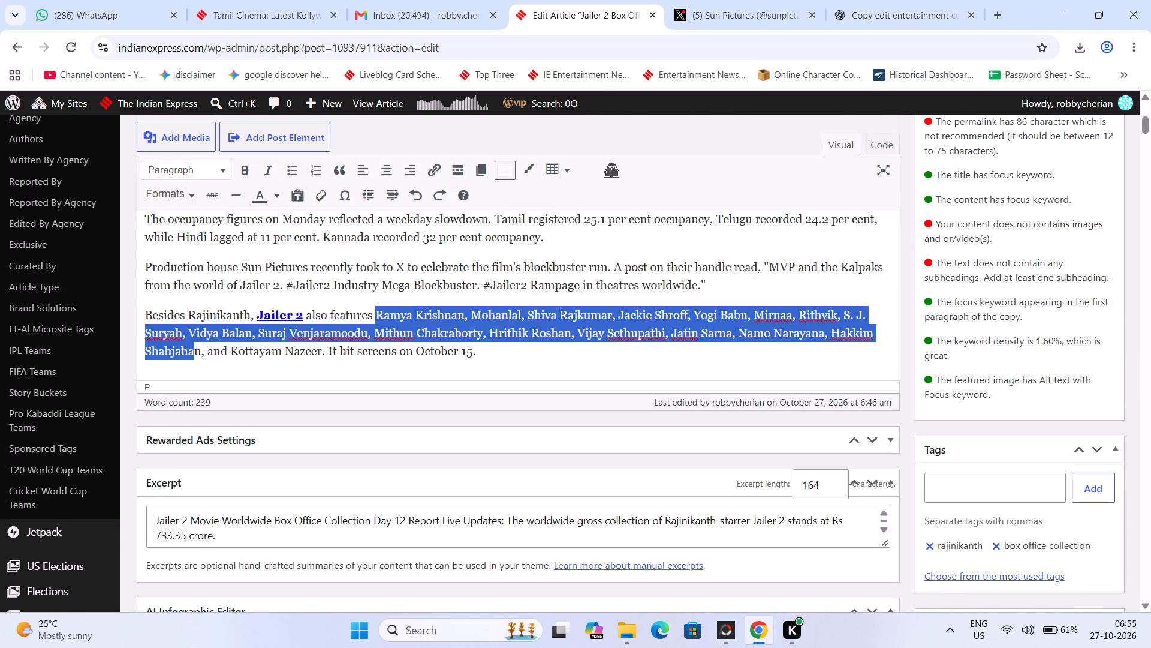
pyautogui.moveTo(193, 344); pyautogui.dragTo(198, 343)
pyautogui.hotkey('ctrl', 'c')
pyautogui.click(1002, 502)
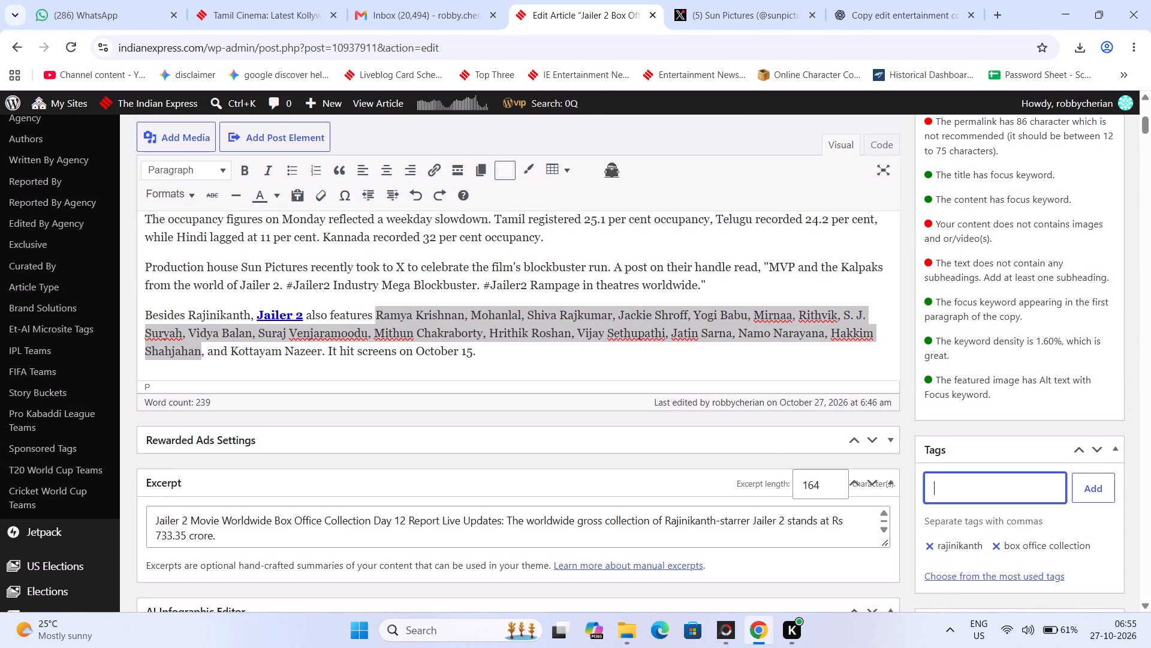
pyautogui.hotkey('ctrl', 'v')
pyautogui.click(1081, 491)
# Save the article draft with its tags.
pyautogui.scroll(-3, 1081, 491)
pyautogui.scroll(-3, 983, 502)
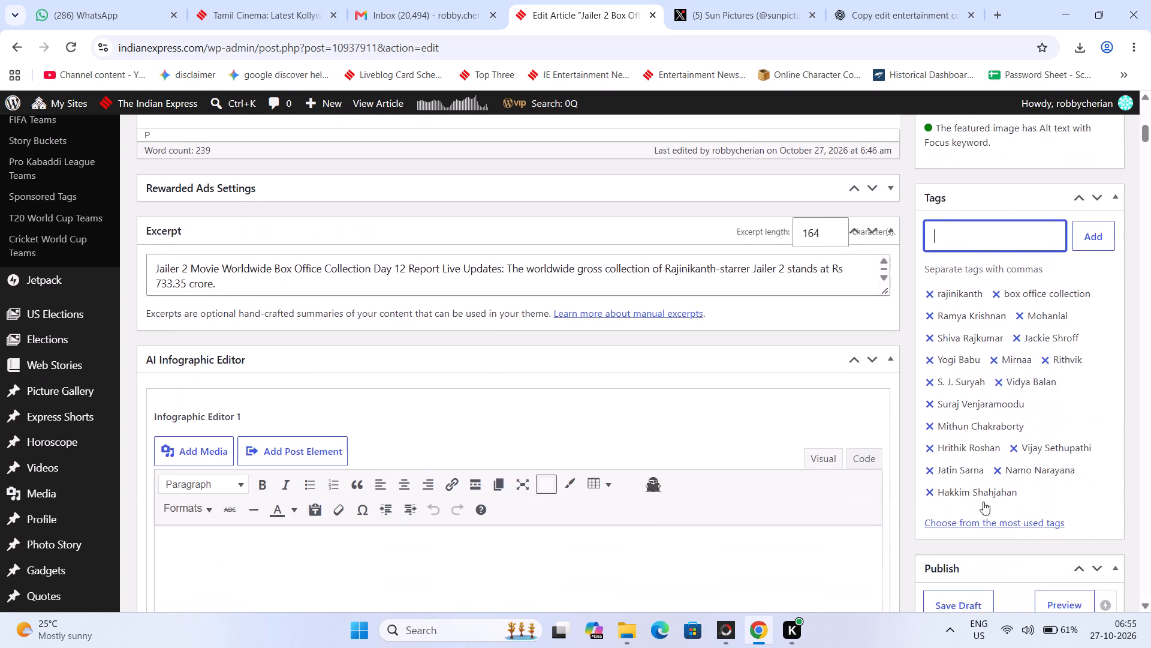
pyautogui.click(951, 407)
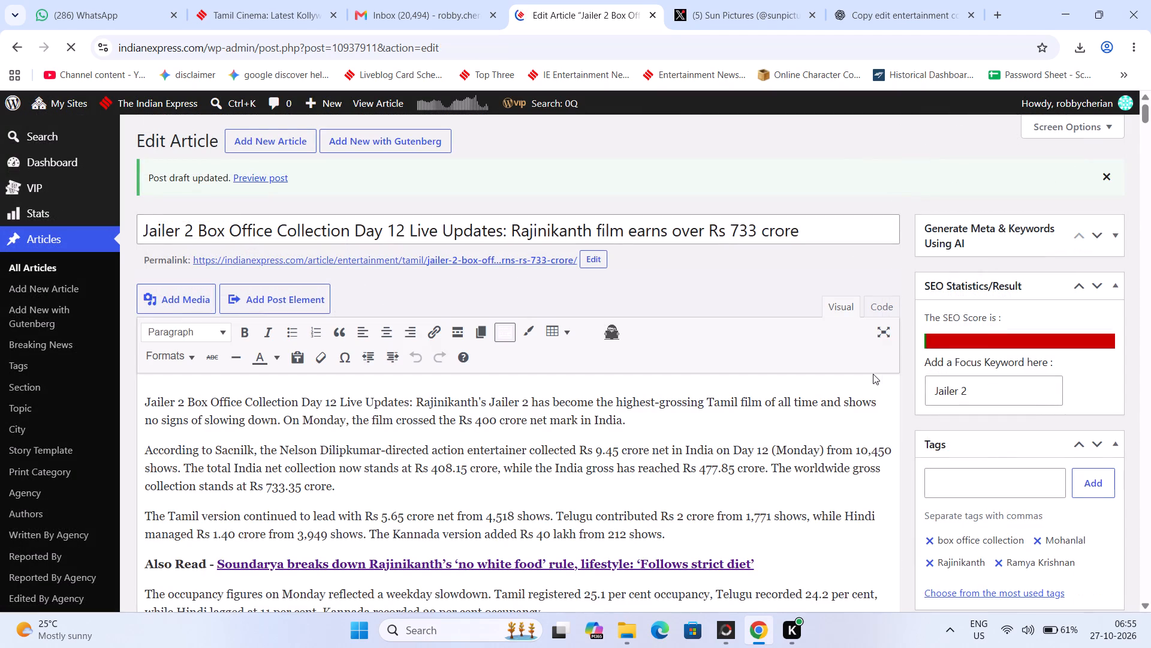
# Open the saved draft's preview in a new tab and check the headline, excerpt, featured image, caption and opening paragraphs.
pyautogui.scroll(-4, 873, 374)
pyautogui.scroll(3, 873, 374)
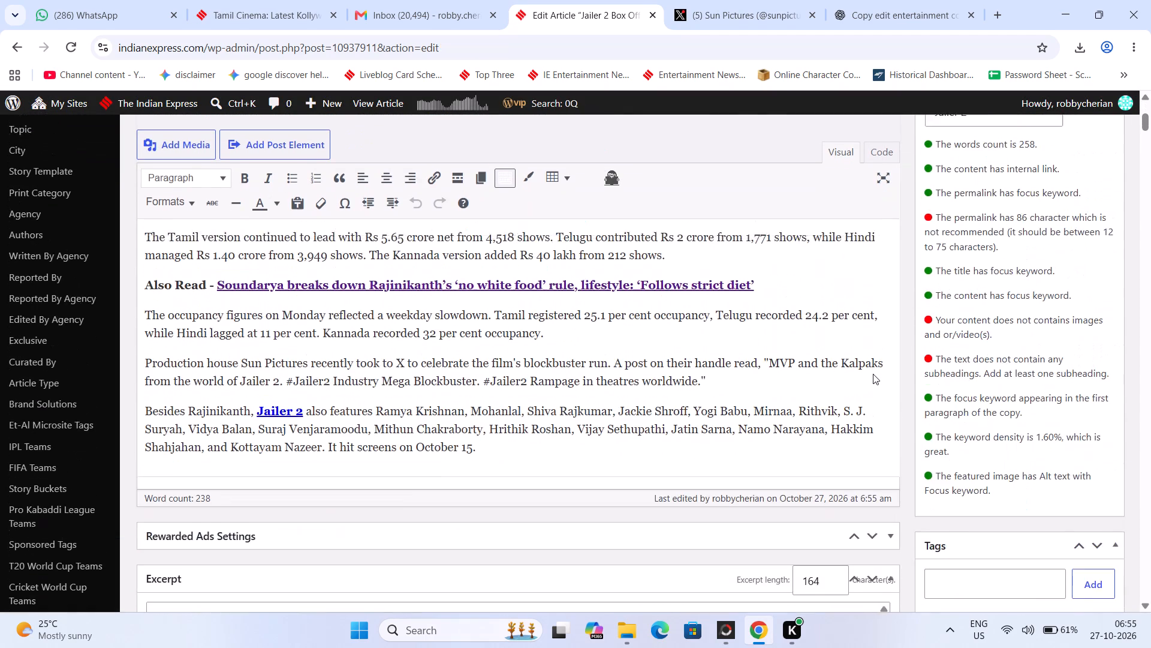
pyautogui.scroll(-7, 873, 374)
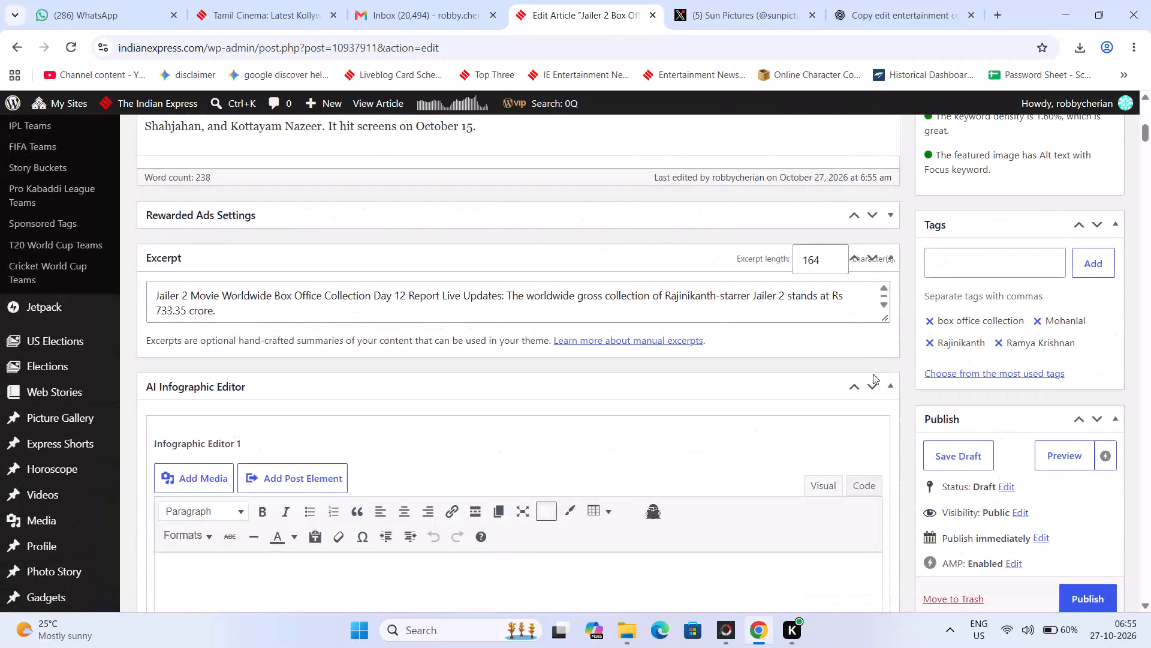
pyautogui.scroll(13, 873, 374)
pyautogui.rightClick(256, 178)
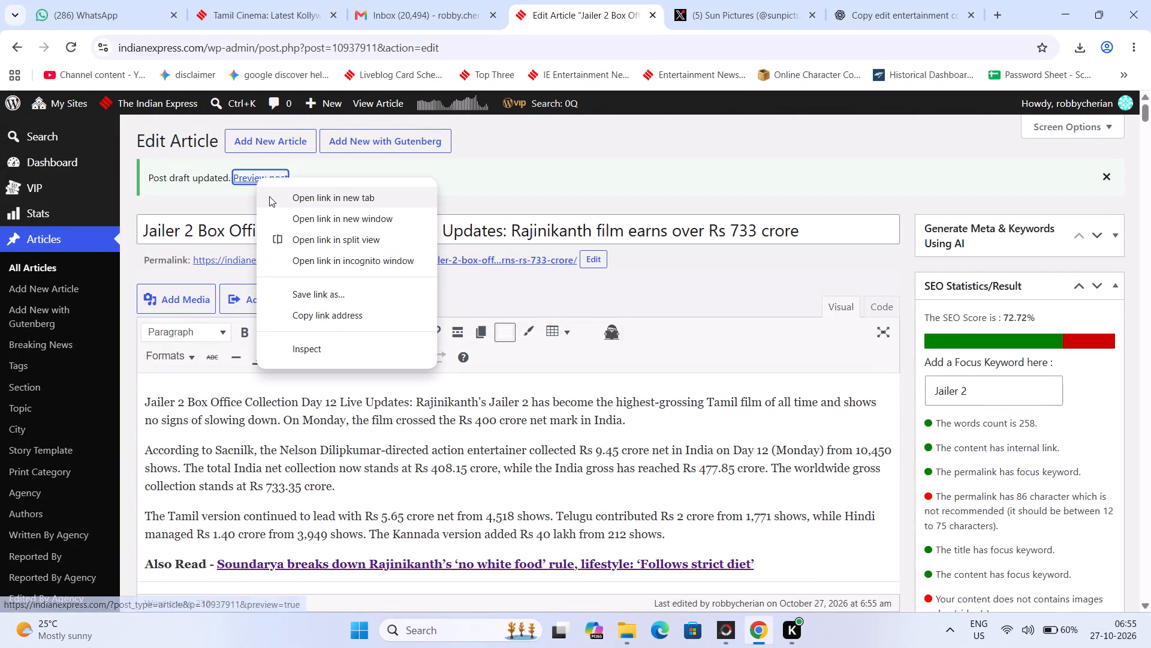
pyautogui.click(270, 197)
pyautogui.click(694, 0)
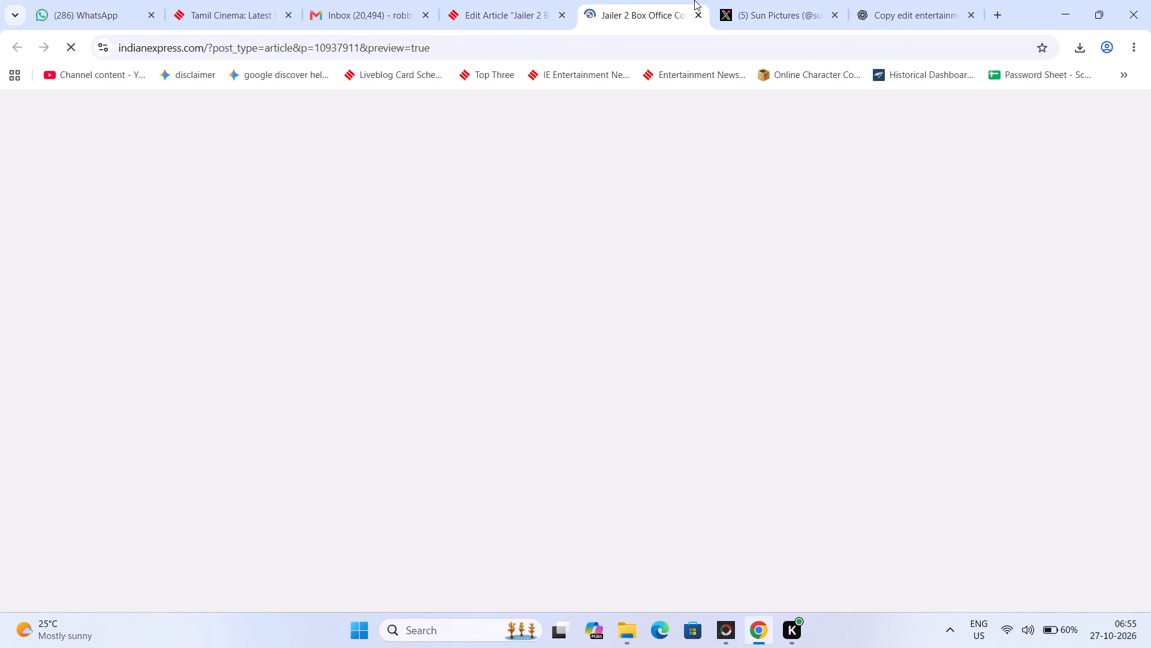
pyautogui.scroll(-2, 662, 337)
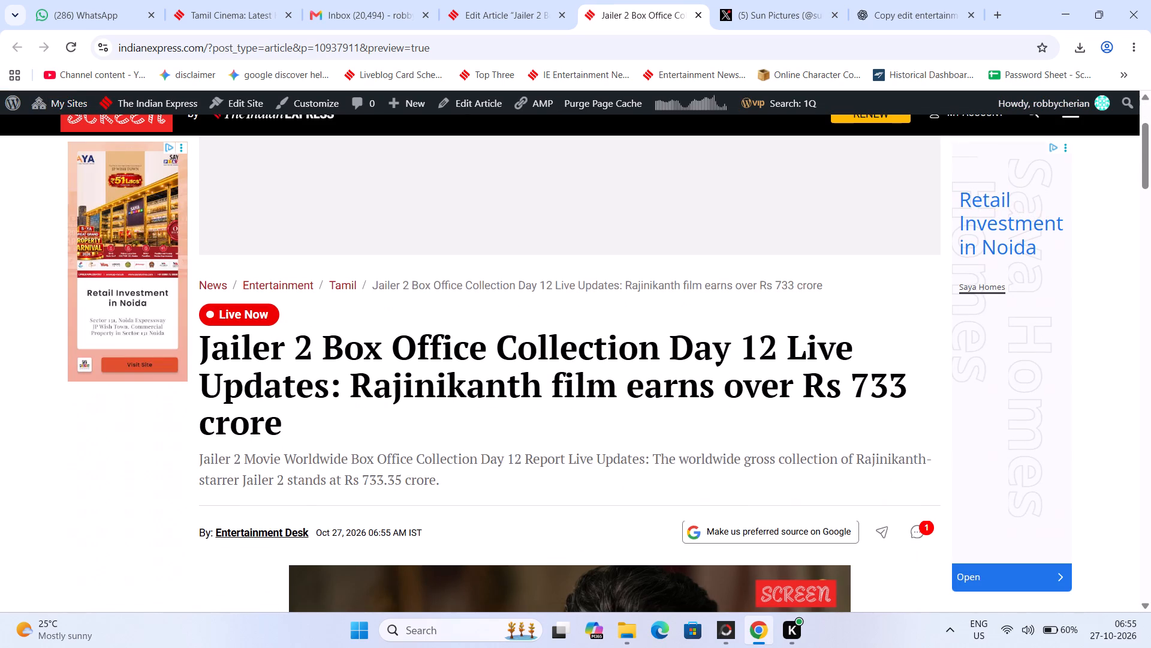
pyautogui.scroll(-7, 662, 337)
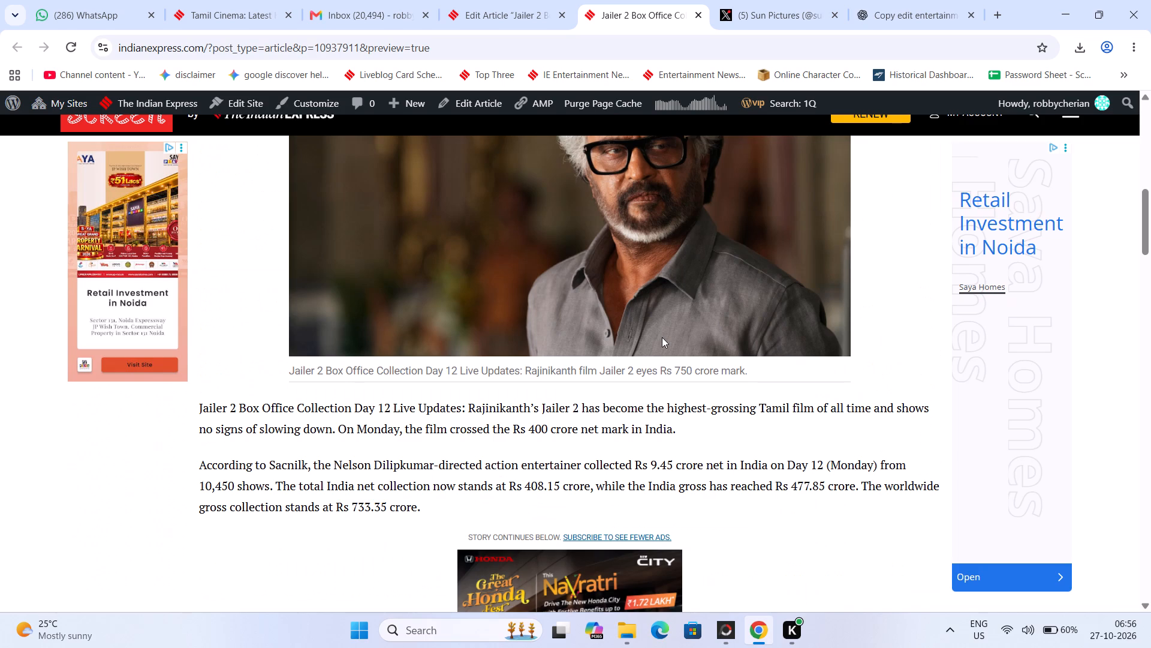
# Back in the article editor, reword the second paragraph's India net sentence to begin "This took the total India net collection to Rs 408.15 crore".
pyautogui.click(549, 0)
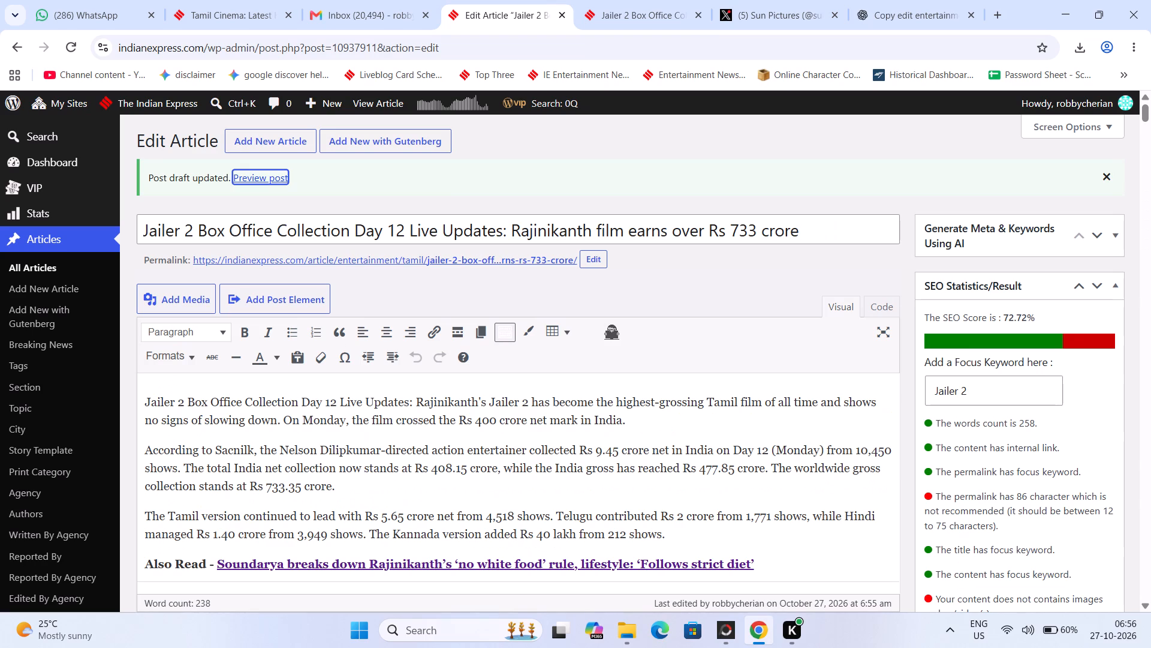
pyautogui.click(201, 473)
pyautogui.write('is took the')
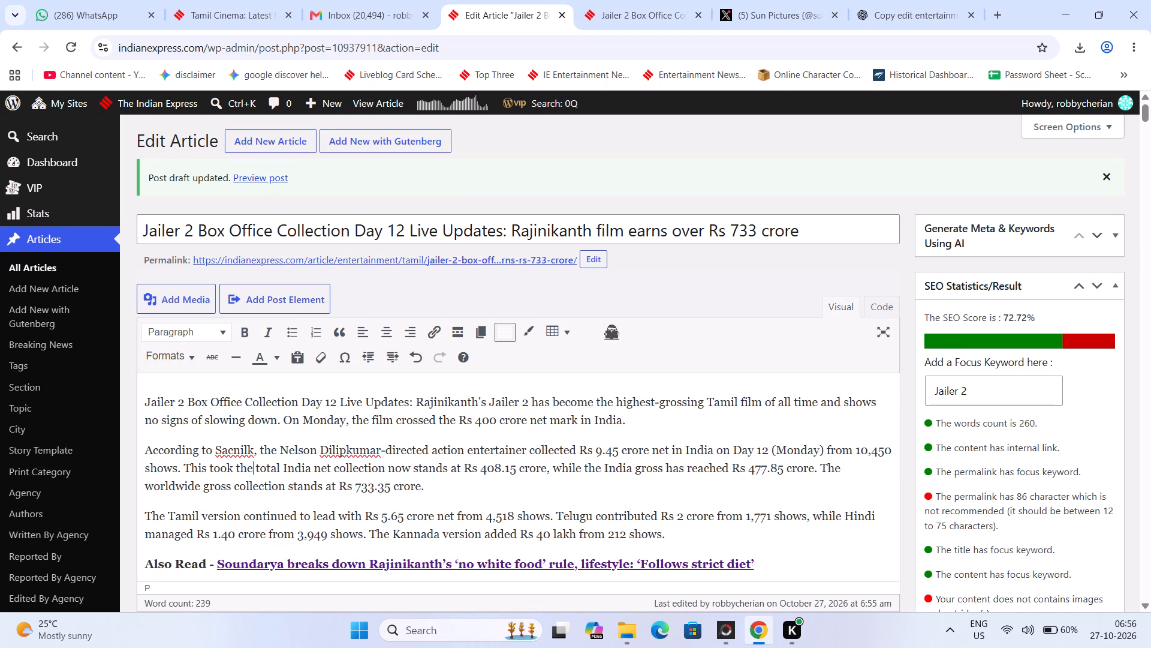
pyautogui.press('Right')
pyautogui.press('Right')
pyautogui.press('Right')
pyautogui.press('Right')
pyautogui.press('Right')
pyautogui.press('Right')
pyautogui.press('Right')
pyautogui.press('Right')
pyautogui.press('Right')
pyautogui.press('Right')
pyautogui.press('Right')
pyautogui.press('Right')
pyautogui.press('Right')
pyautogui.press('Right')
pyautogui.press('Right')
pyautogui.press('Right')
pyautogui.press('Right')
pyautogui.press('Right')
pyautogui.press('Right')
pyautogui.press('Right')
pyautogui.press('BackSpace')
pyautogui.press('BackSpace')
pyautogui.press('BackSpace')
pyautogui.press('BackSpace')
pyautogui.press('BackSpace')
pyautogui.press('BackSpace')
pyautogui.press('BackSpace')
pyautogui.press('BackSpace')
pyautogui.press('BackSpace')
pyautogui.press('BackSpace')
pyautogui.press('BackSpace')
pyautogui.press('BackSpace')
pyautogui.press('BackSpace')
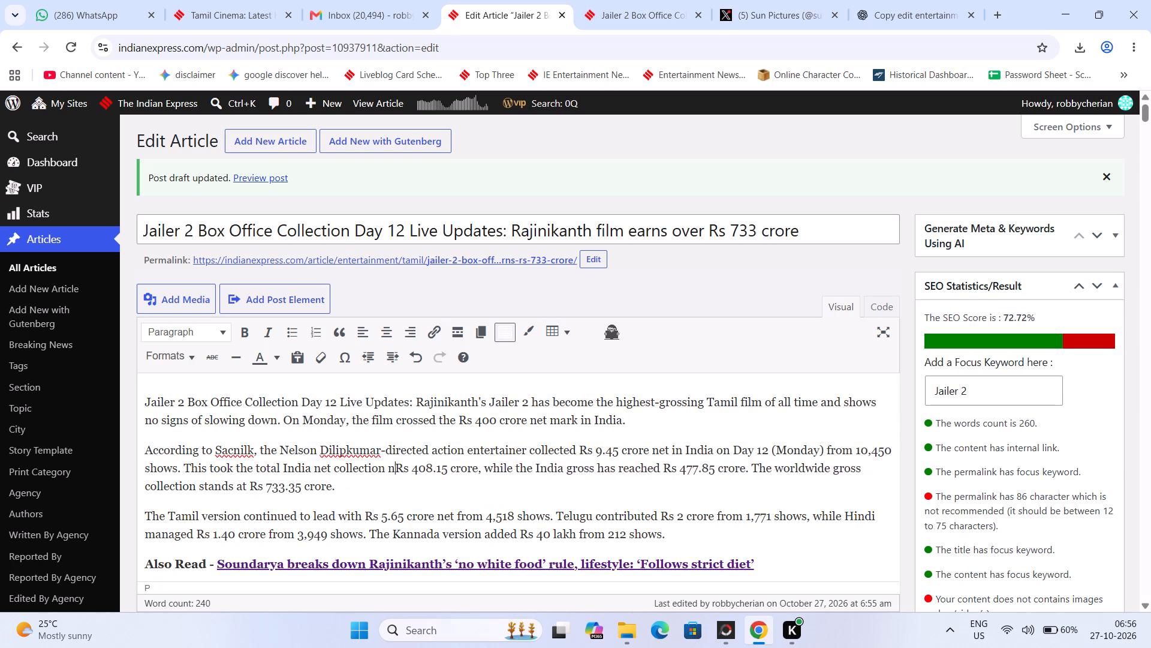
pyautogui.press('BackSpace')
pyautogui.write('to')
pyautogui.press('space')
# Insert "now" before "stands" in the second paragraph's sentence about the worldwide gross collection.
pyautogui.press('Right')
pyautogui.press('Right')
pyautogui.press('Right')
pyautogui.press('Right')
pyautogui.press('Right')
pyautogui.press('Right')
pyautogui.press('Right')
pyautogui.press('Right')
pyautogui.press('Right')
pyautogui.press('Right')
pyautogui.press('Right')
pyautogui.press('Right')
pyautogui.press('Right')
pyautogui.press('Right')
pyautogui.press('Right')
pyautogui.press('Right')
pyautogui.press('Right')
pyautogui.press('Right')
pyautogui.press('Right')
pyautogui.press('Right')
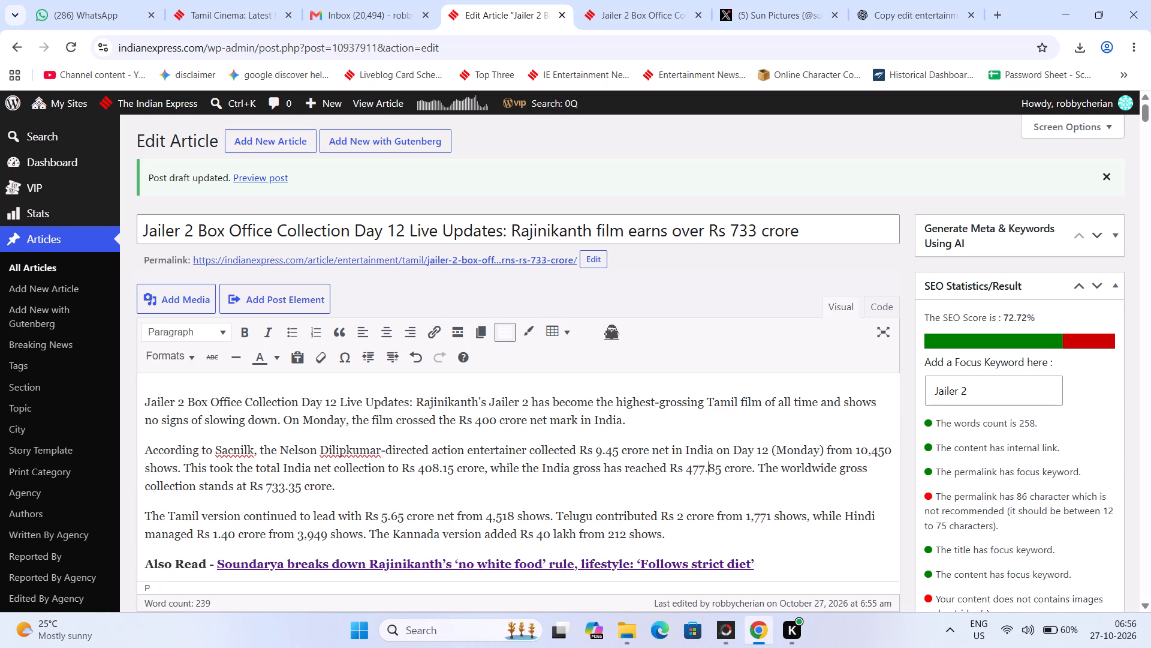
pyautogui.press('Right')
pyautogui.press('Right')
pyautogui.write('now')
pyautogui.press('space')
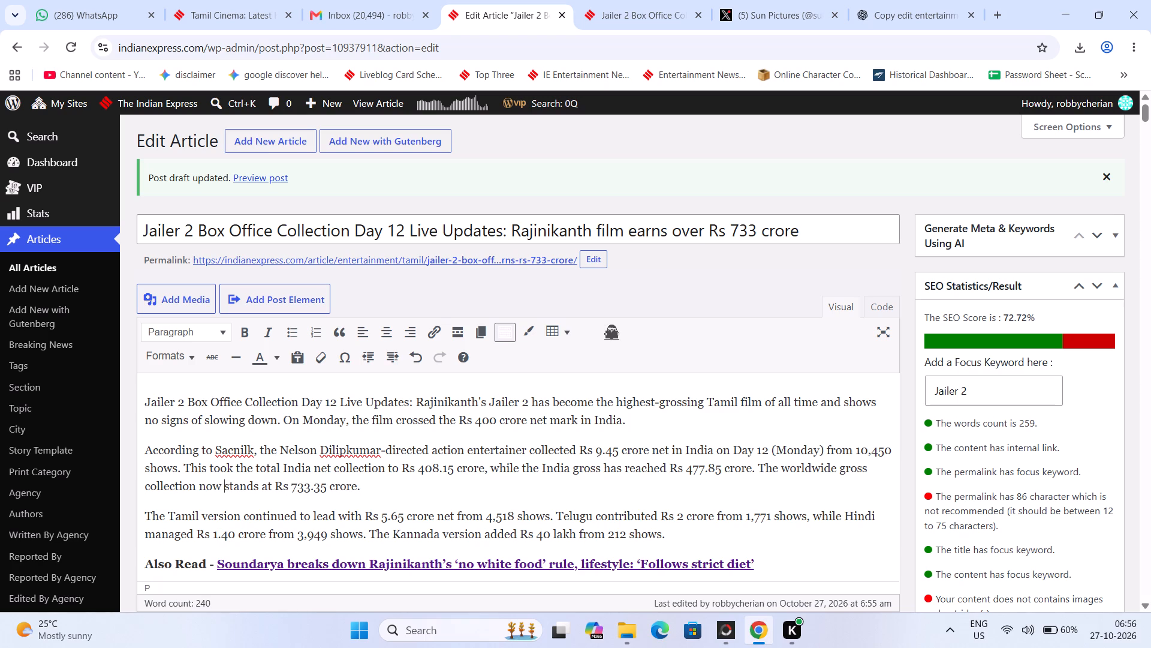
pyautogui.scroll(-4, 472, 525)
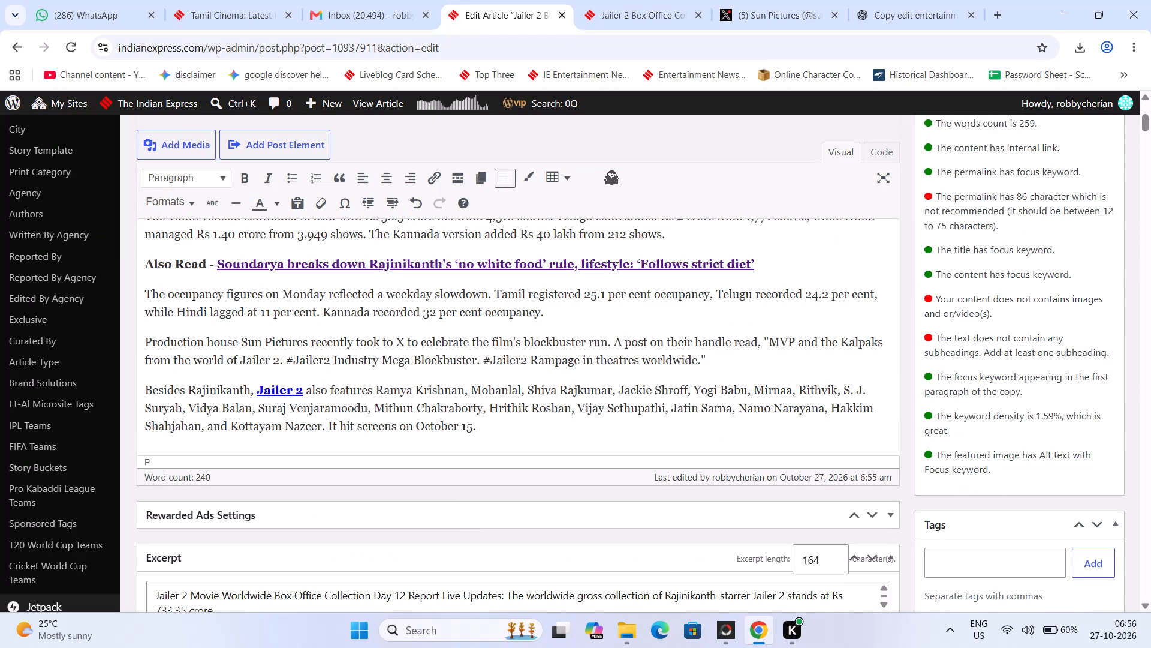
# Save the article draft with the revised second paragraph.
pyautogui.scroll(-1, 472, 287)
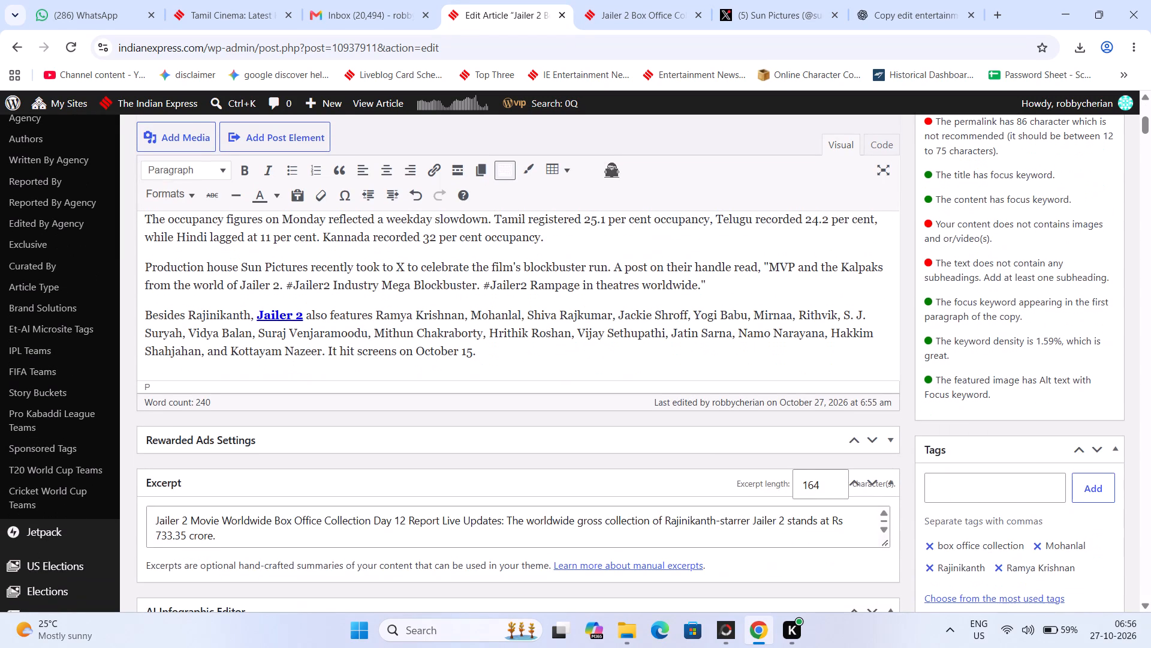
pyautogui.scroll(-3, 472, 287)
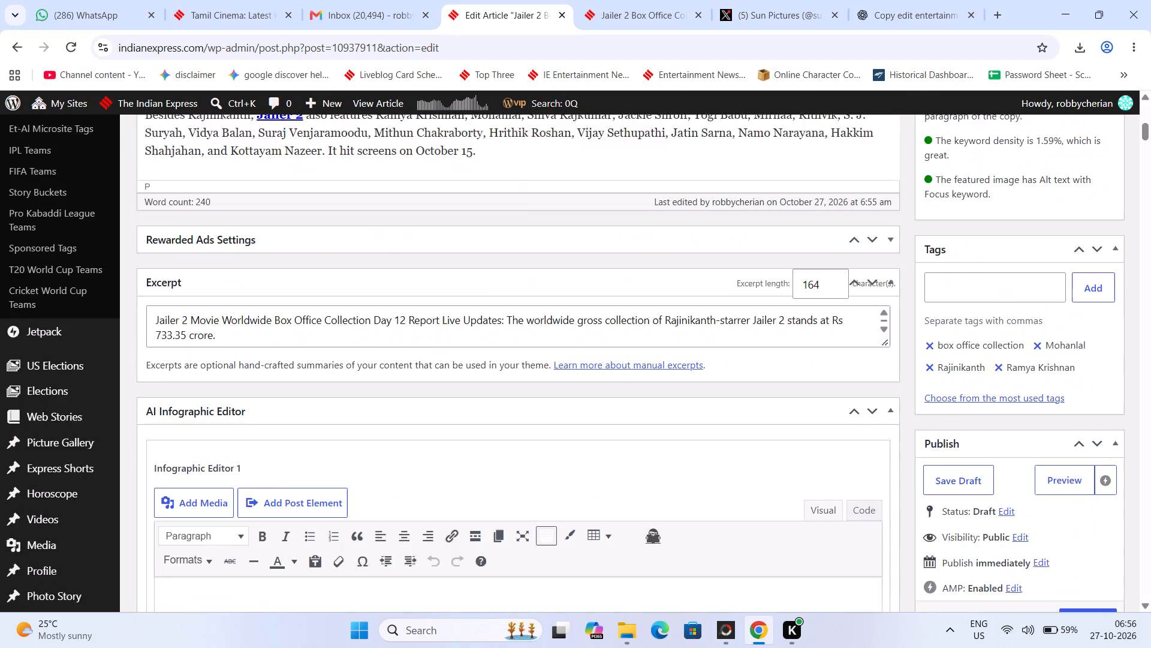
pyautogui.click(954, 460)
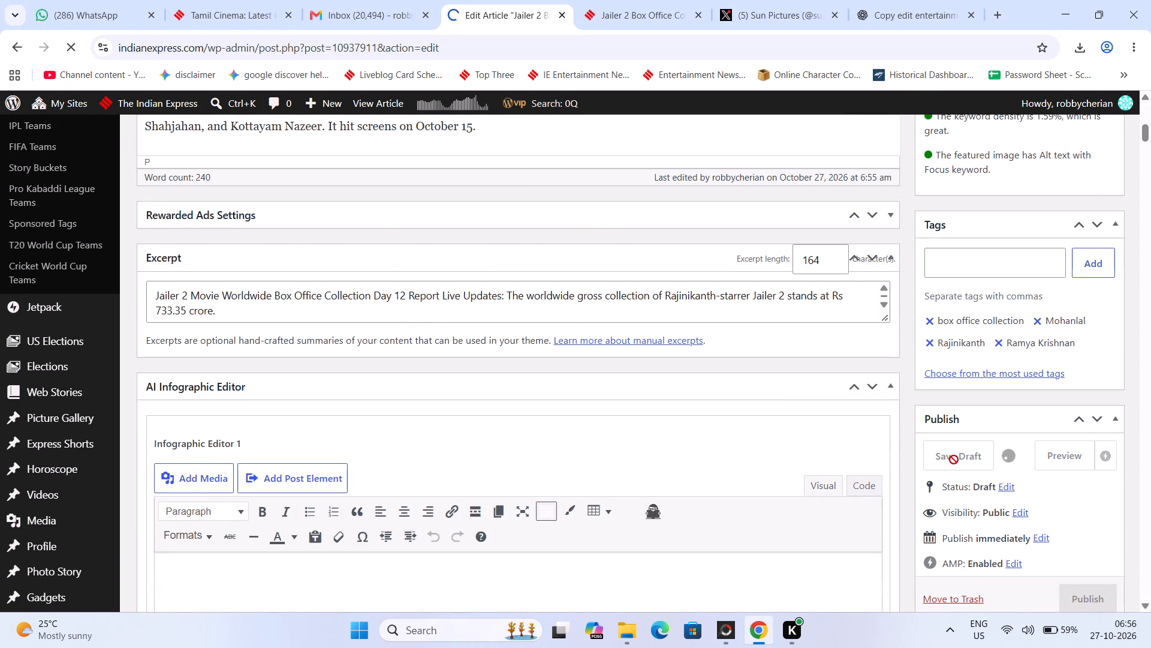
# In the article's open preview, review the headline, excerpt, featured image, caption and the body paragraphs on the India and worldwide collections.
pyautogui.click(616, 0)
pyautogui.scroll(-6, 589, 311)
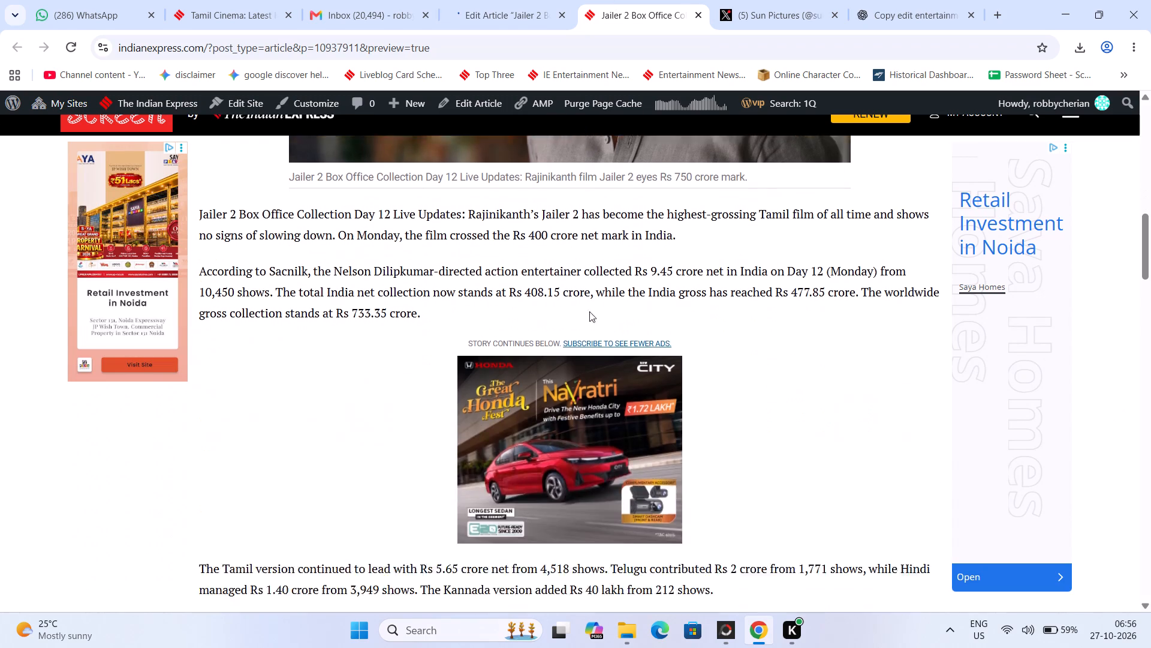
pyautogui.scroll(-3, 589, 311)
pyautogui.scroll(8, 589, 311)
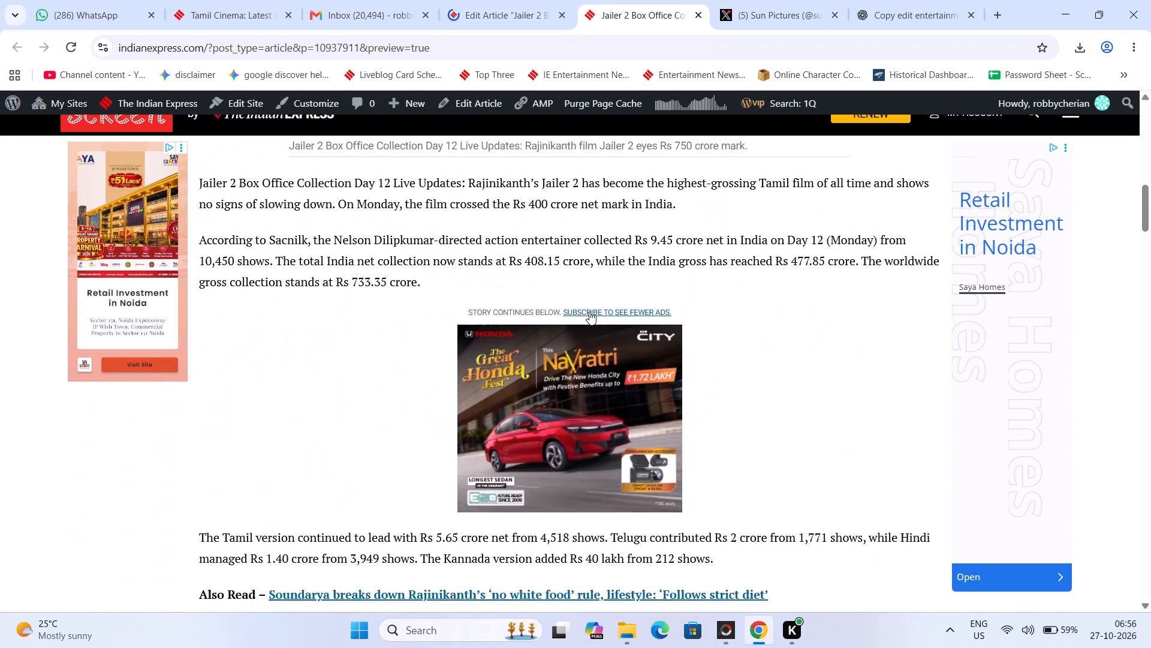
pyautogui.scroll(5, 589, 311)
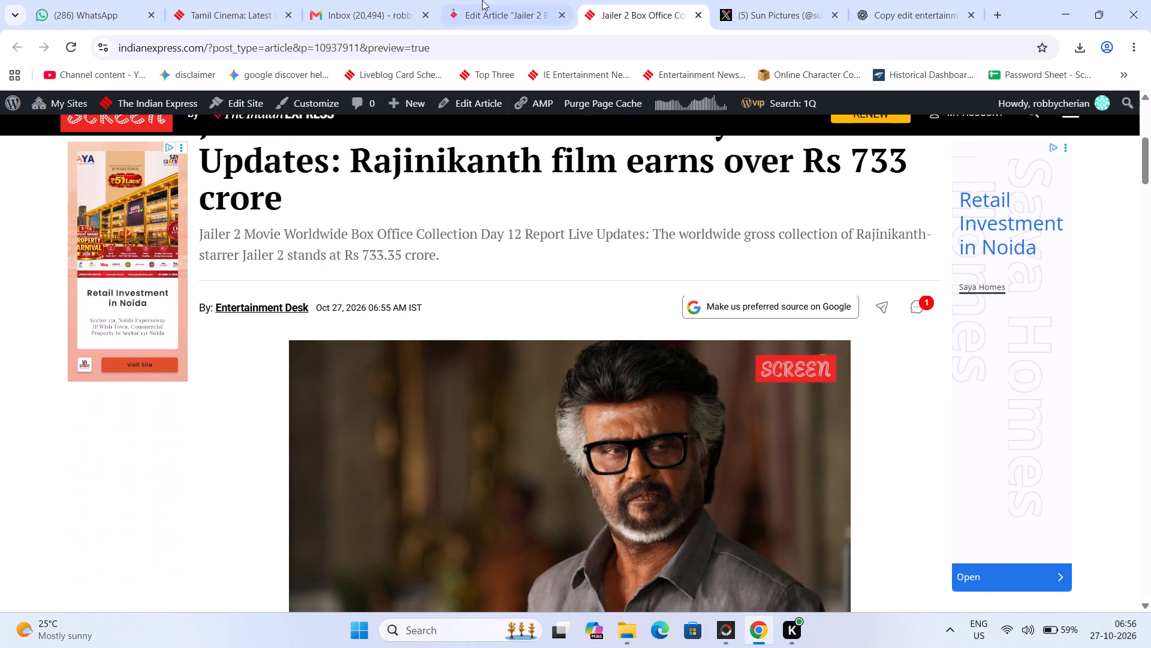
pyautogui.click(478, 0)
pyautogui.click(607, 0)
# Switch to X, close the enlarged Rajinikanth photo from the Sun Pictures post and go to the home feed.
pyautogui.click(736, 0)
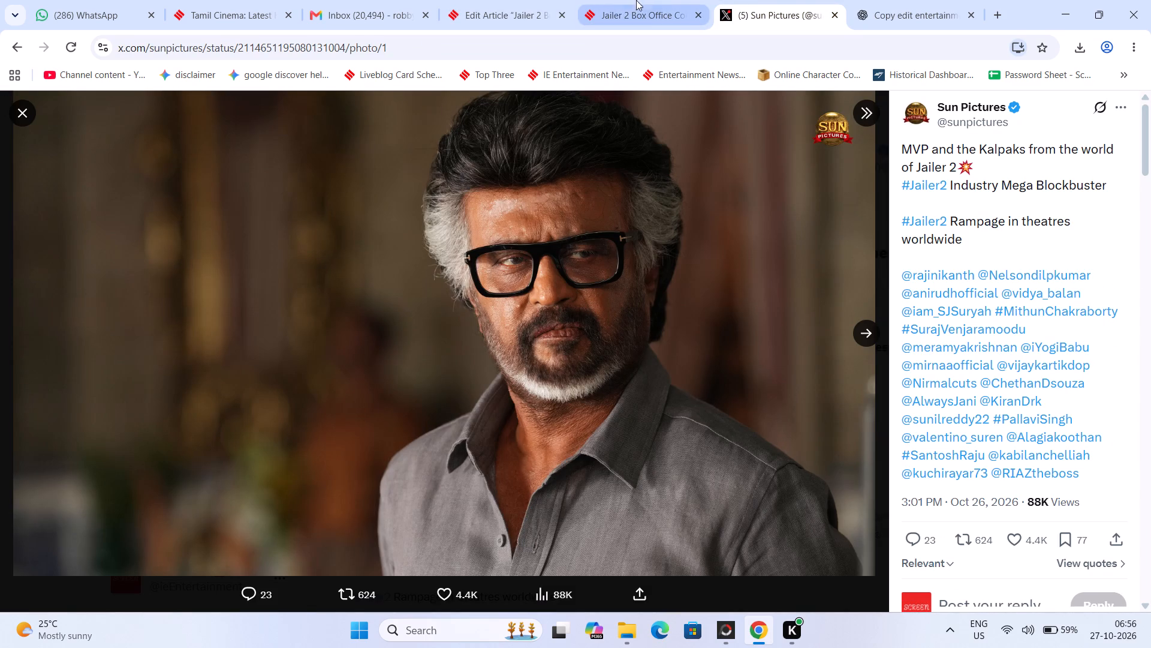
pyautogui.click(20, 119)
pyautogui.click(112, 120)
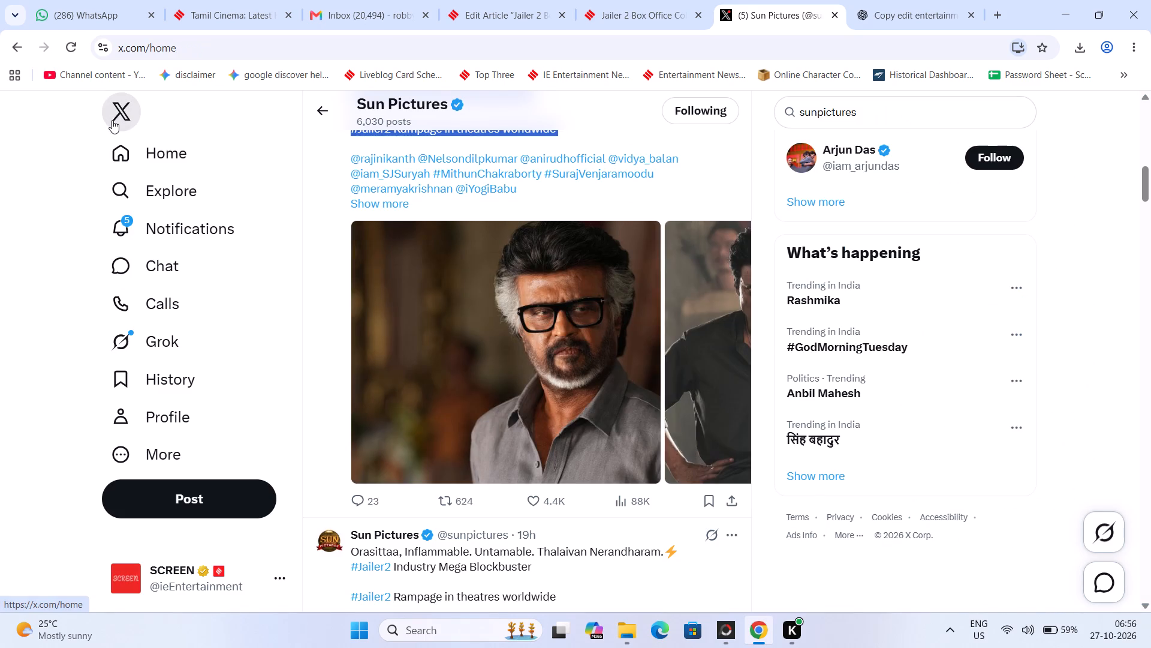
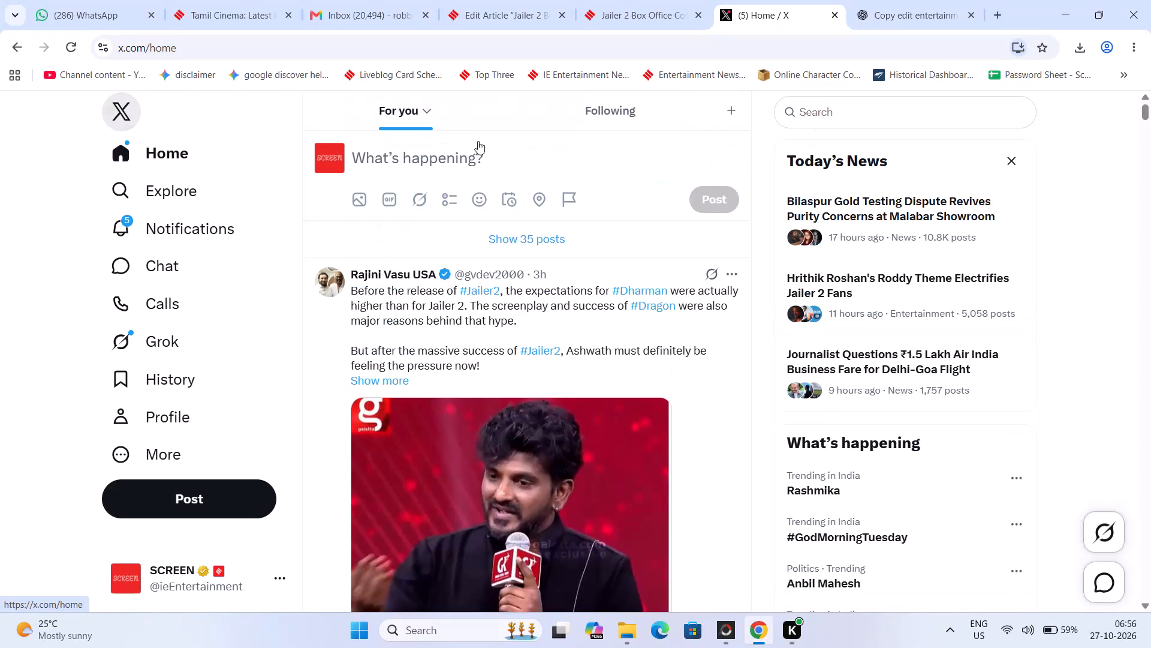
# Look through the X home feed for recent posts, including those on Jailer 2's box office collections.
pyautogui.click(509, 243)
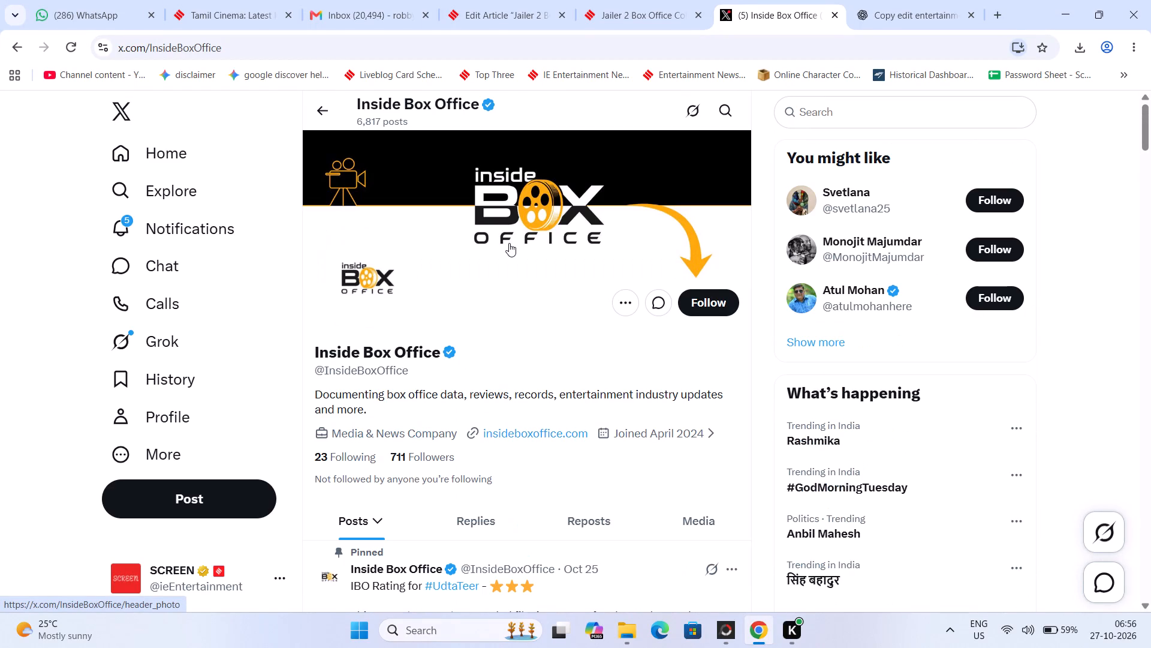
pyautogui.click(125, 116)
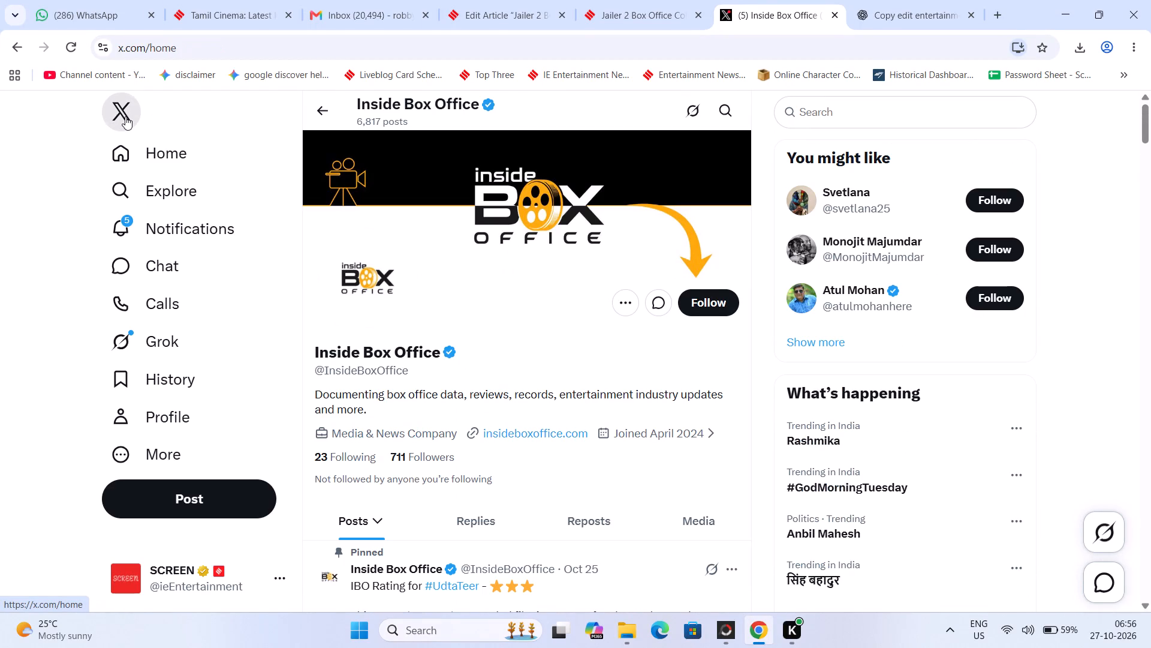
pyautogui.scroll(-3, 550, 275)
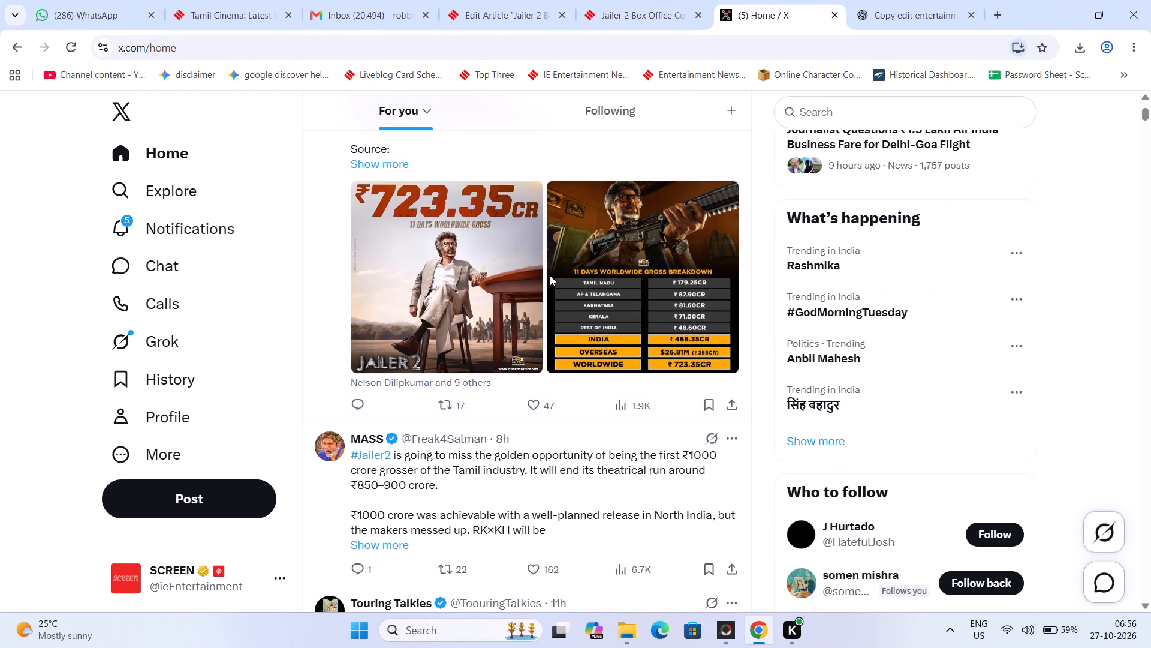
pyautogui.scroll(-8, 550, 275)
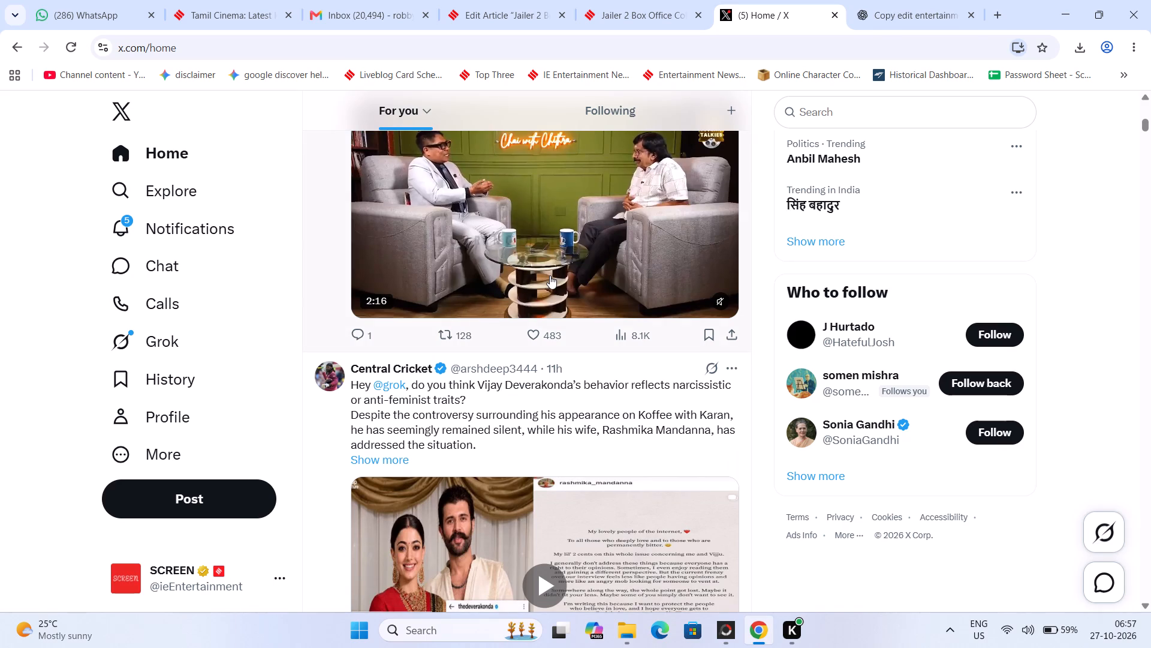
pyautogui.scroll(-9, 550, 275)
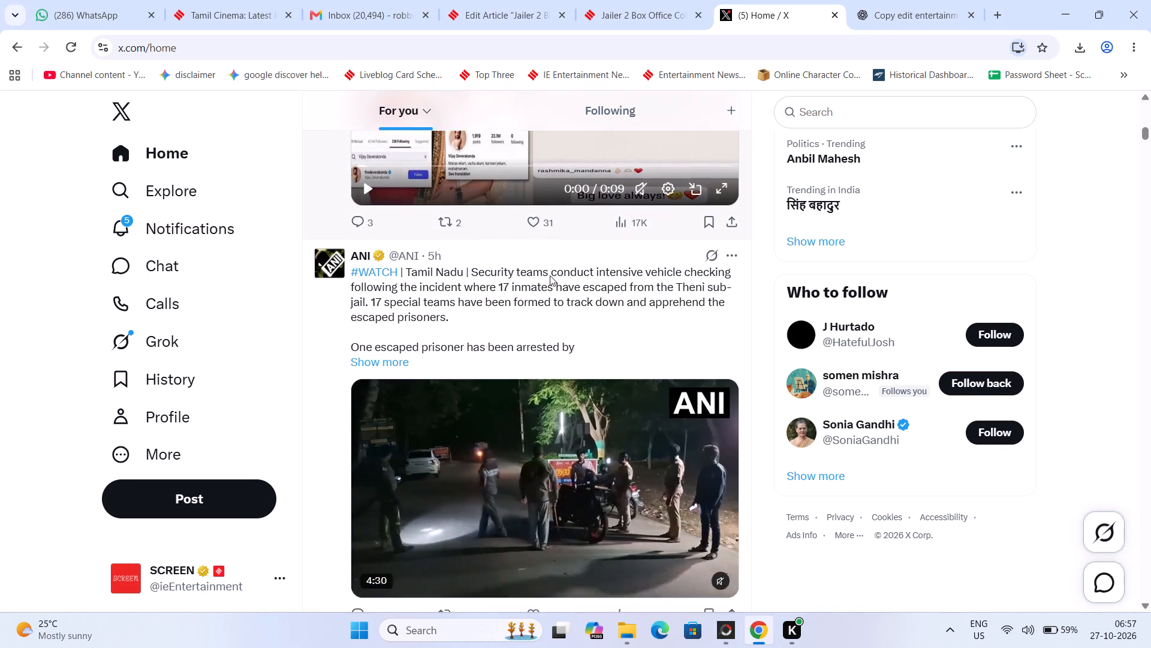
pyautogui.scroll(-10, 550, 275)
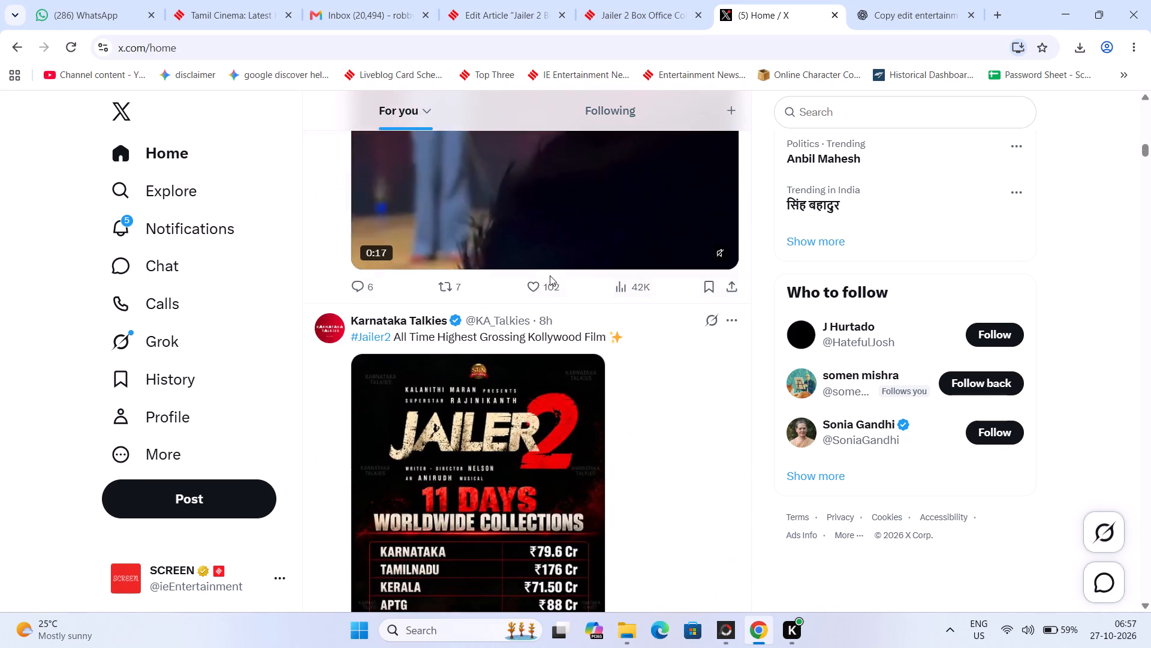
pyautogui.scroll(-8, 550, 275)
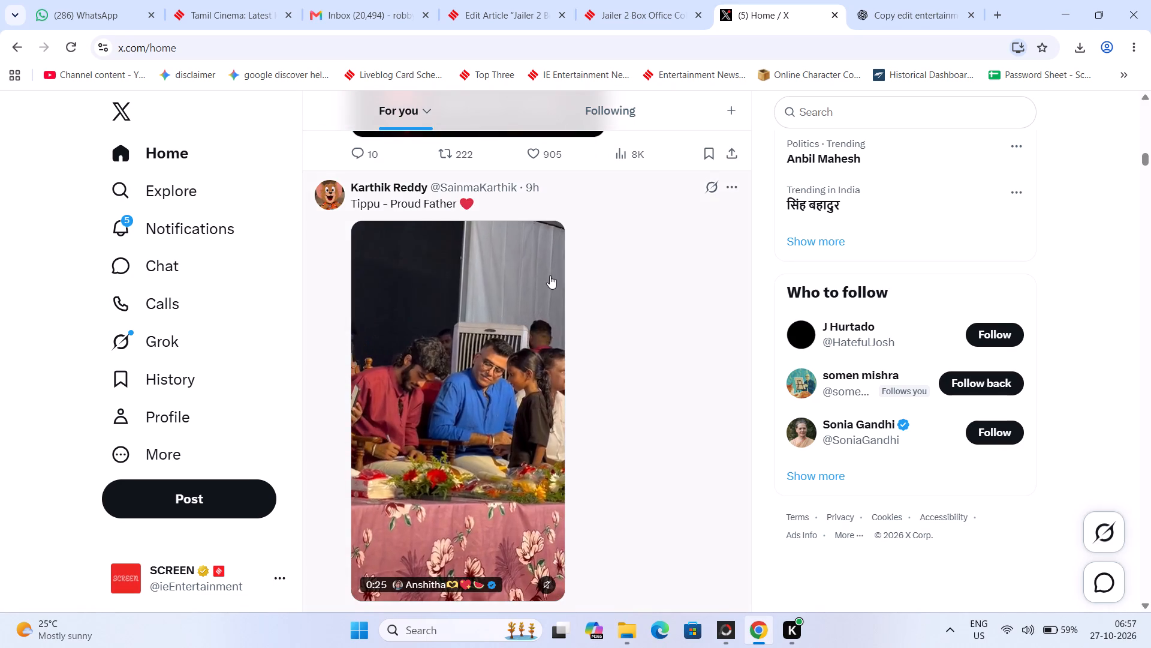
pyautogui.scroll(-7, 550, 275)
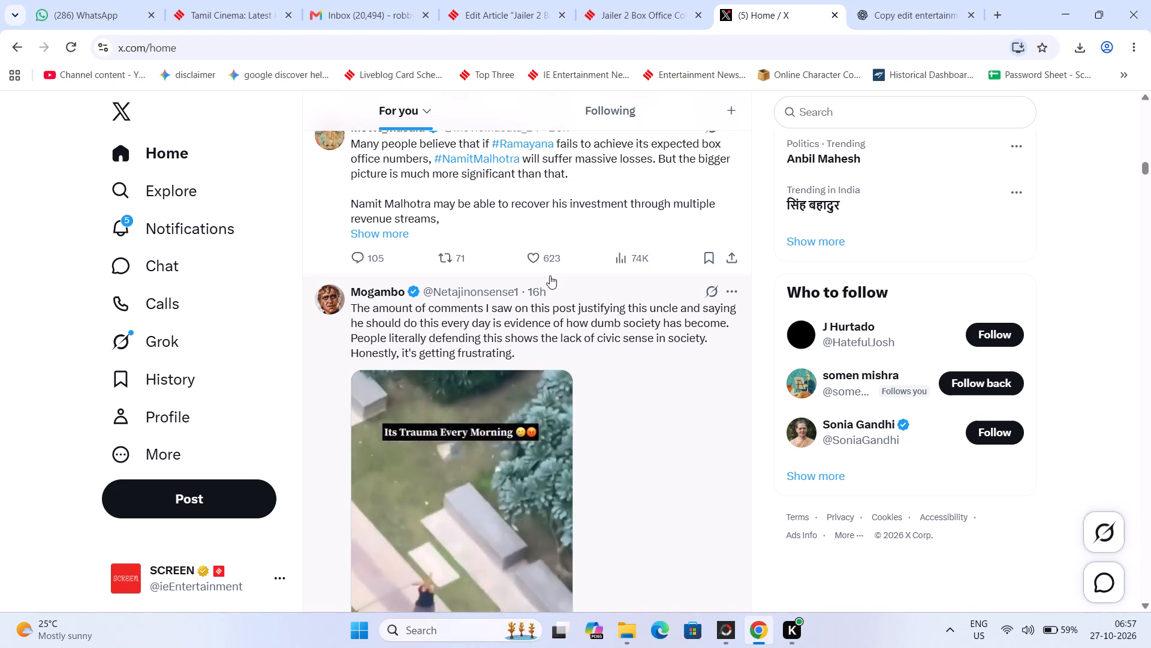
# Reload the article preview and proofread the headline, excerpt, image caption and all body paragraphs through the cast list.
pyautogui.click(486, 0)
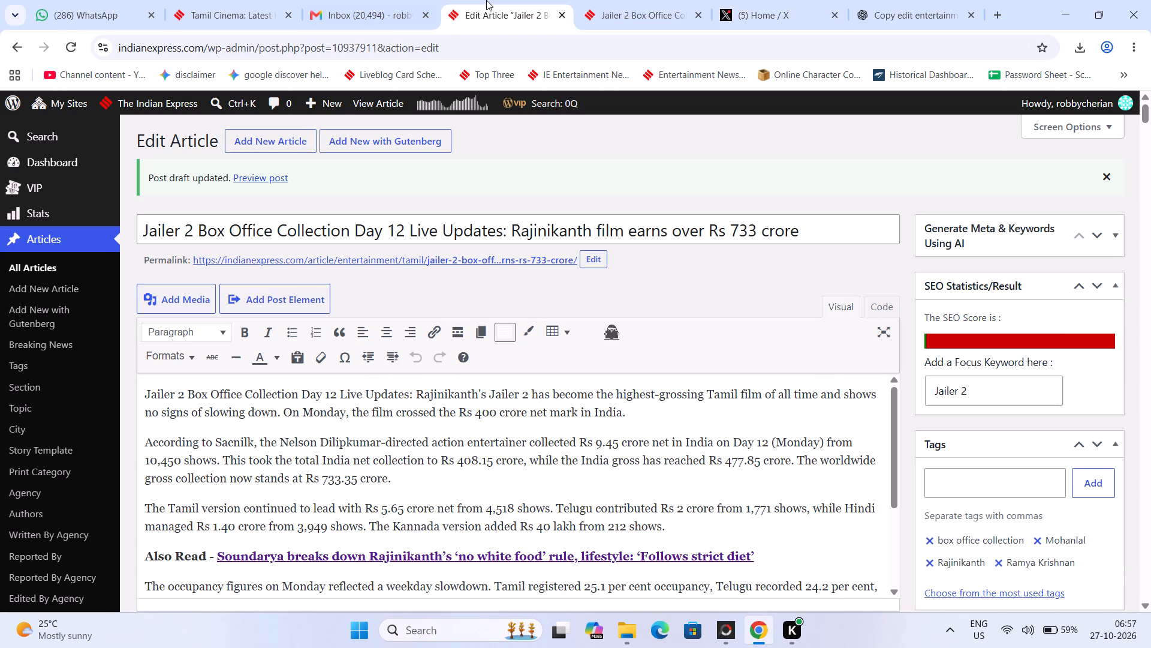
pyautogui.click(617, 0)
pyautogui.rightClick(617, 0)
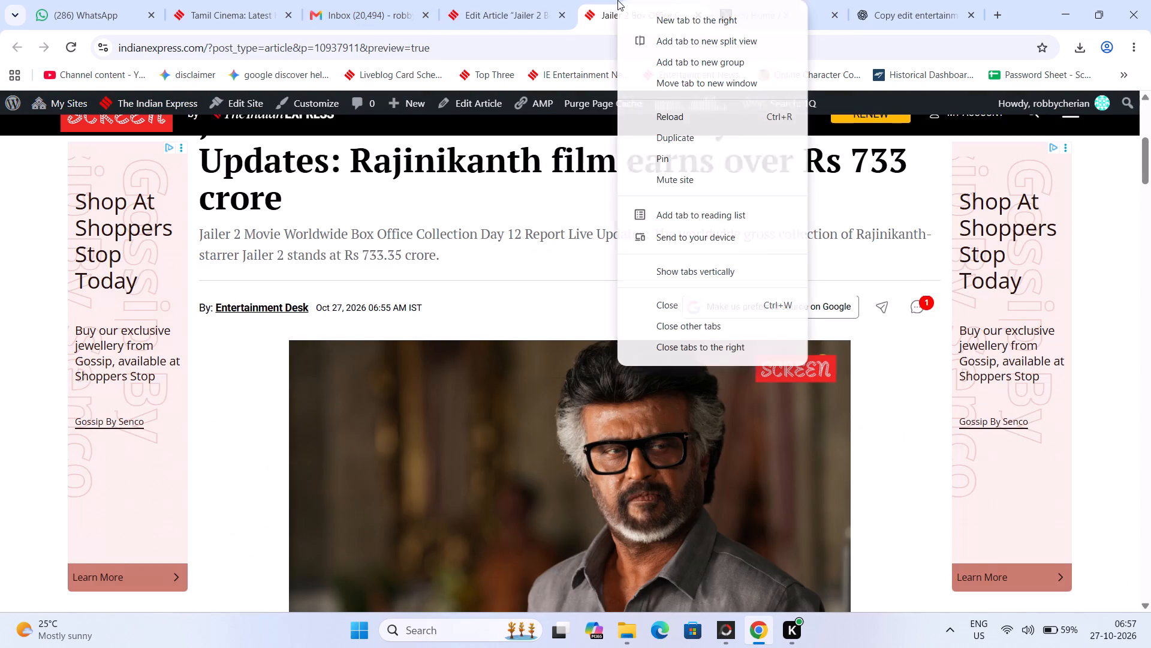
pyautogui.click(663, 119)
pyautogui.scroll(4, 553, 301)
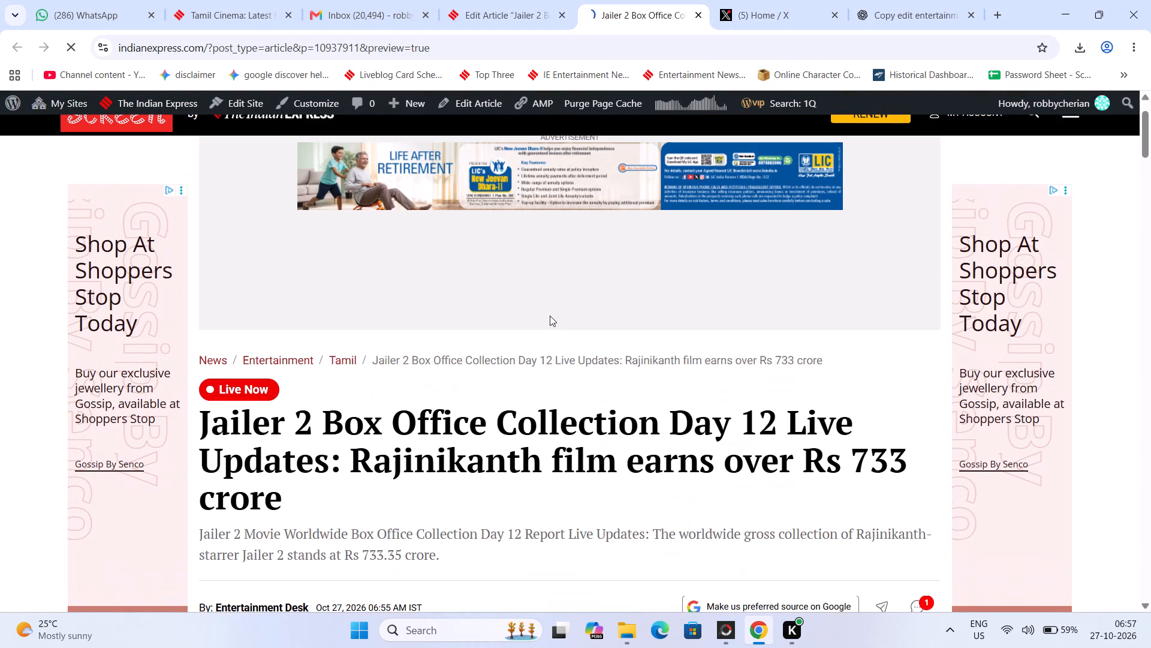
pyautogui.scroll(-4, 550, 316)
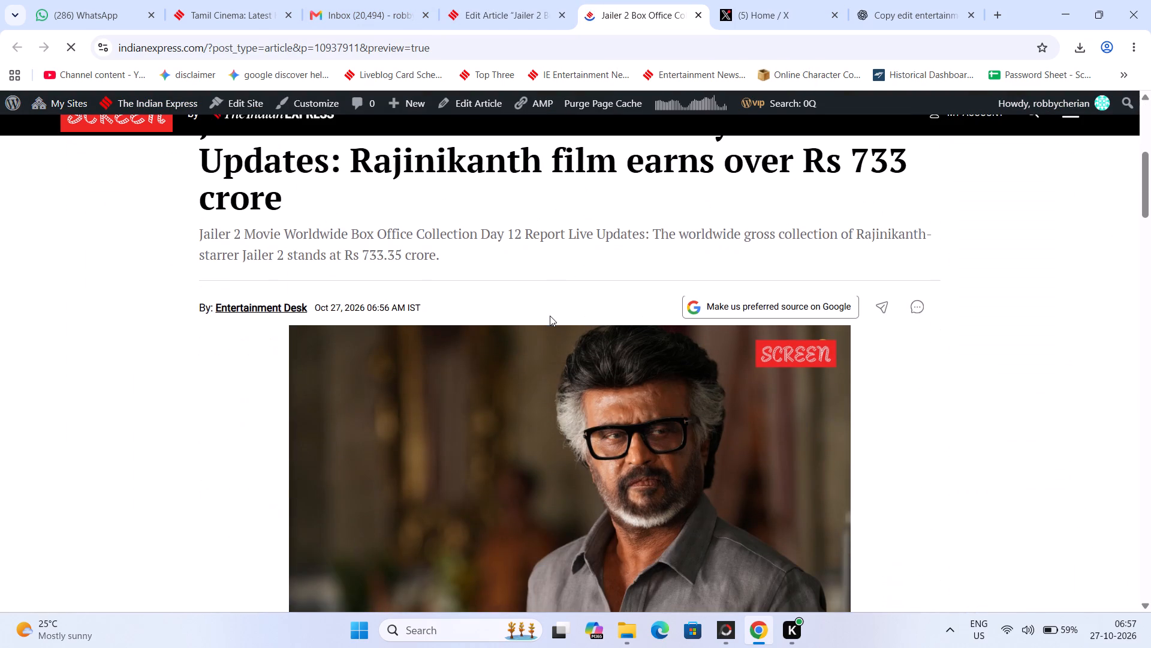
pyautogui.scroll(-3, 550, 316)
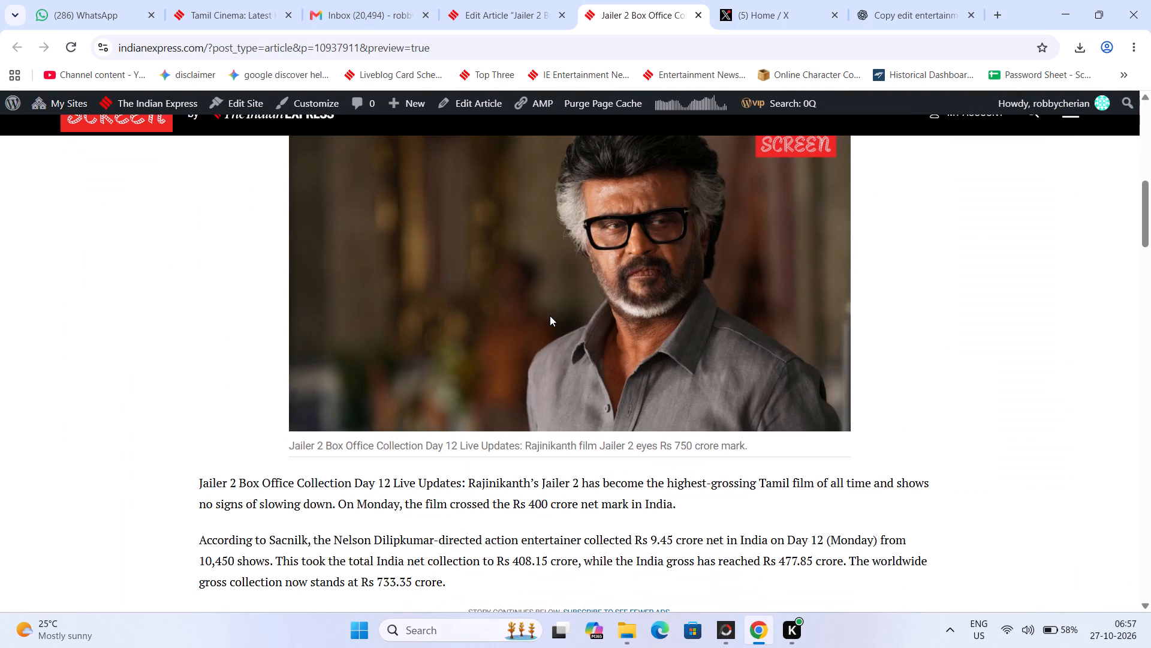
pyautogui.scroll(-2, 550, 316)
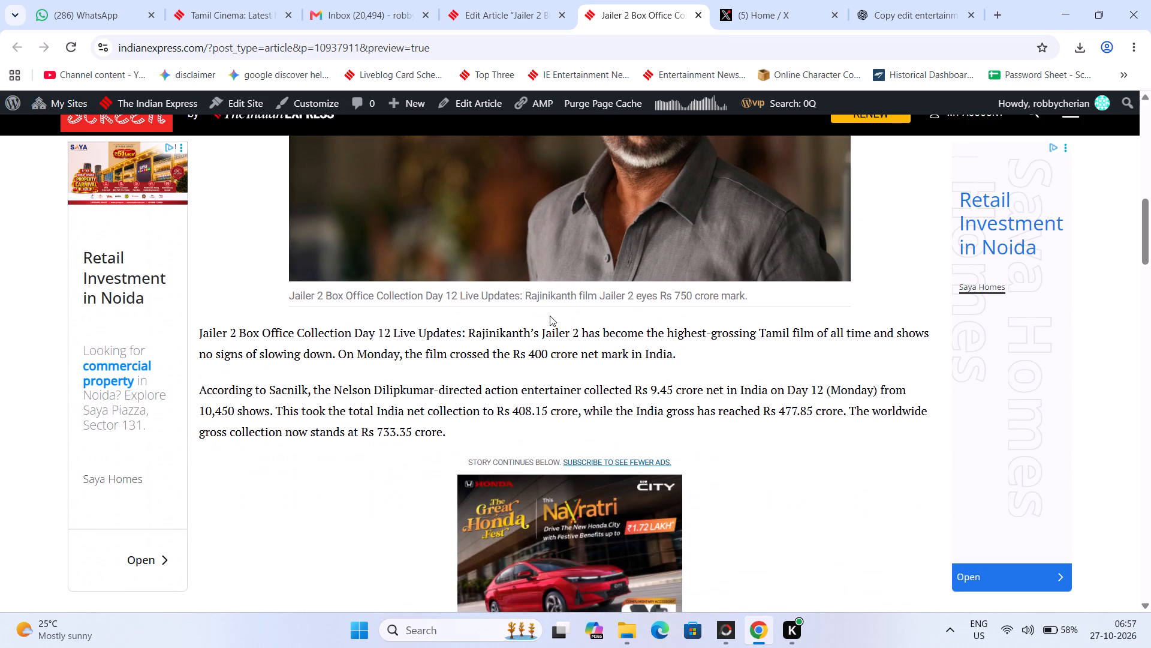
pyautogui.scroll(-1, 550, 316)
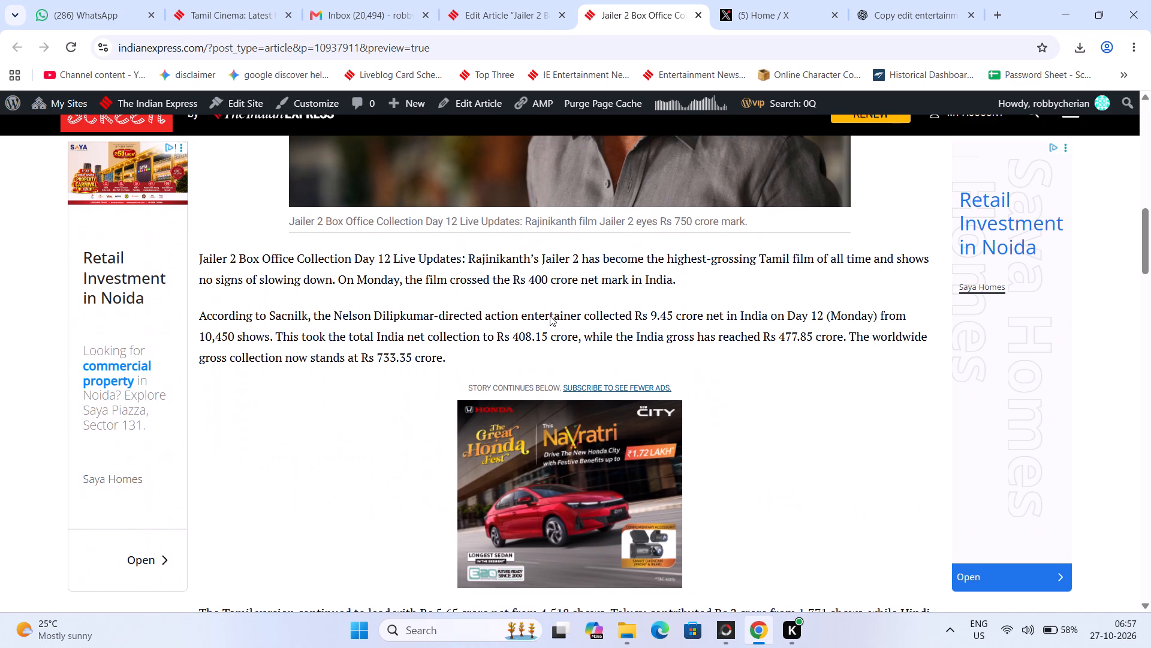
pyautogui.scroll(-4, 550, 316)
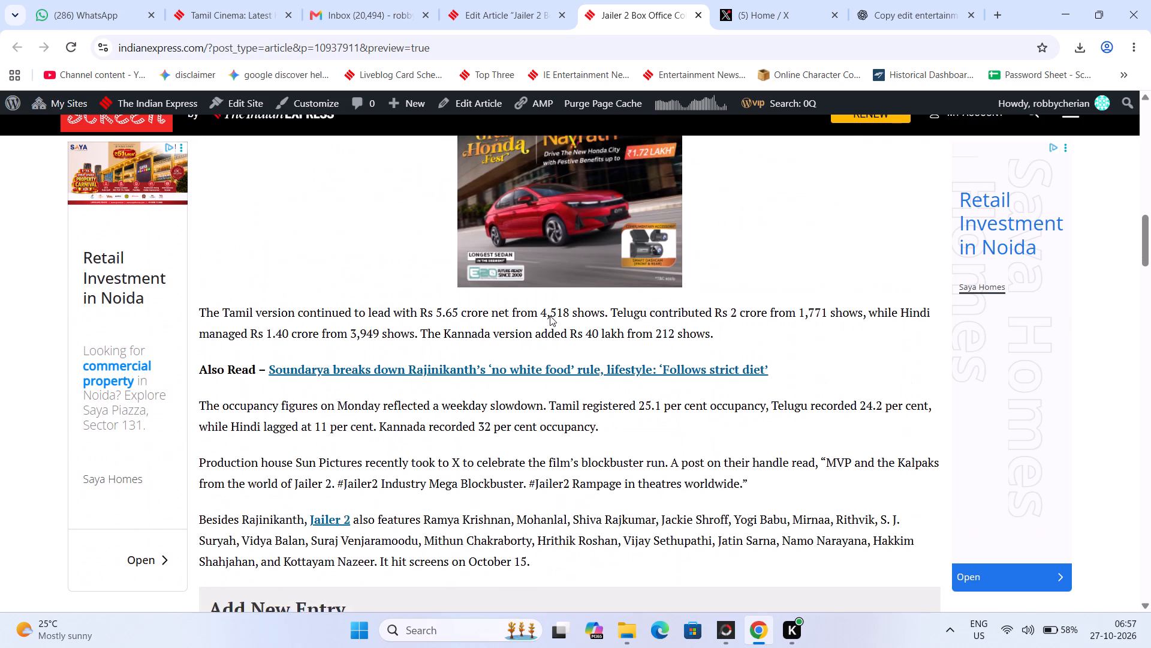
pyautogui.scroll(-2, 550, 316)
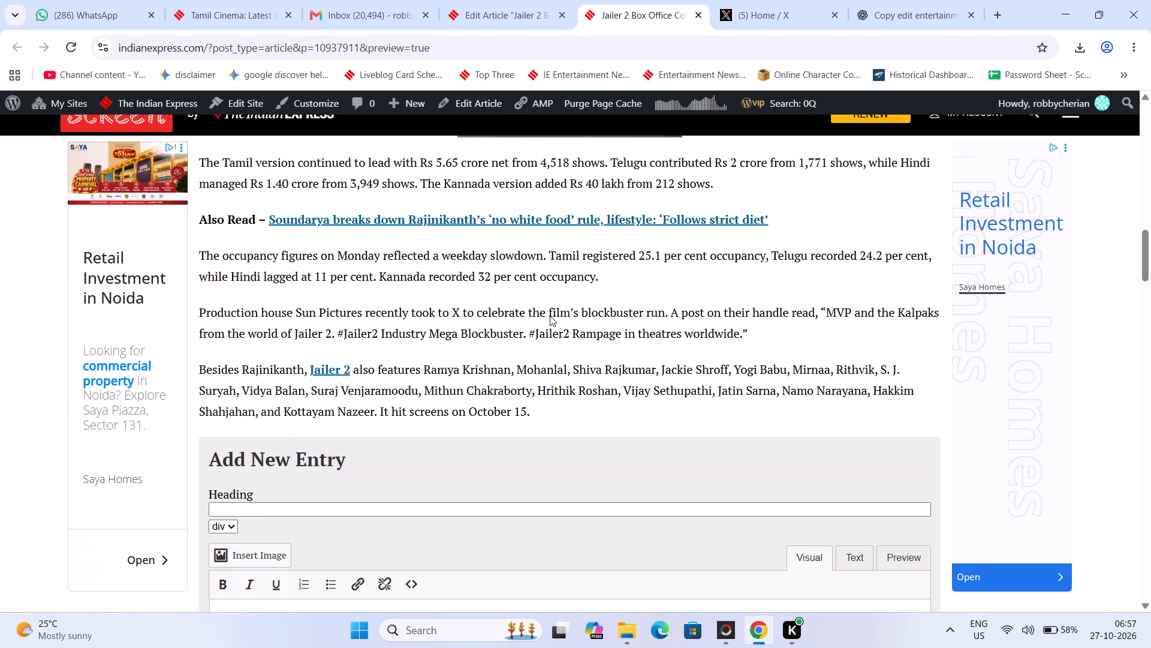
pyautogui.scroll(-10, 550, 316)
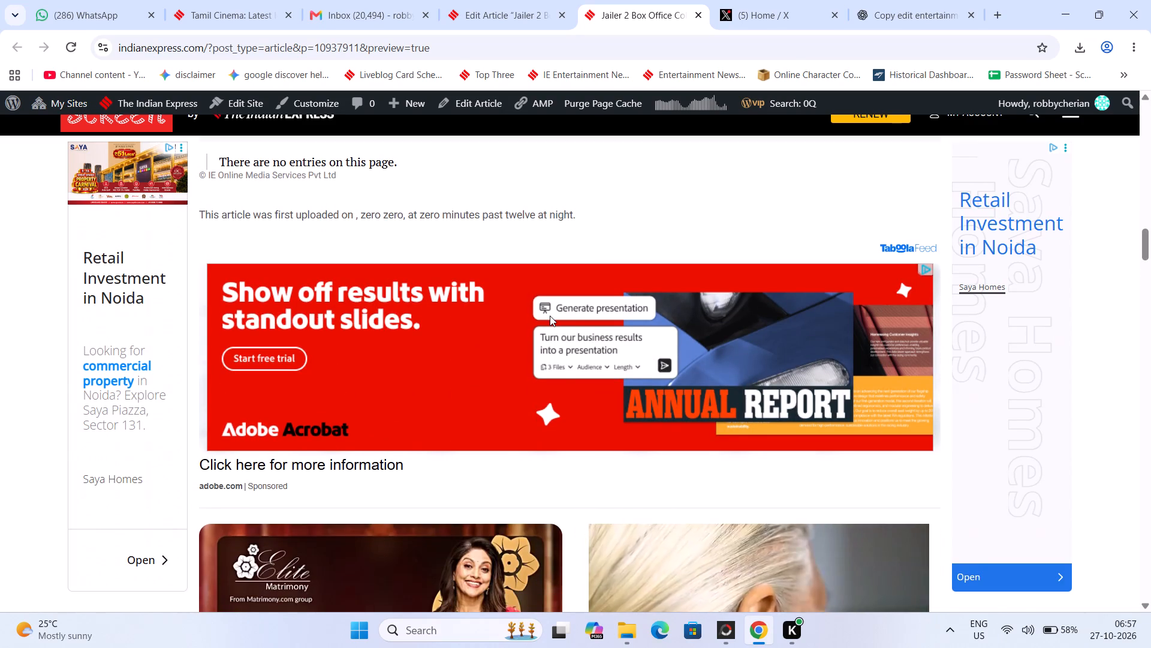
pyautogui.scroll(16, 550, 316)
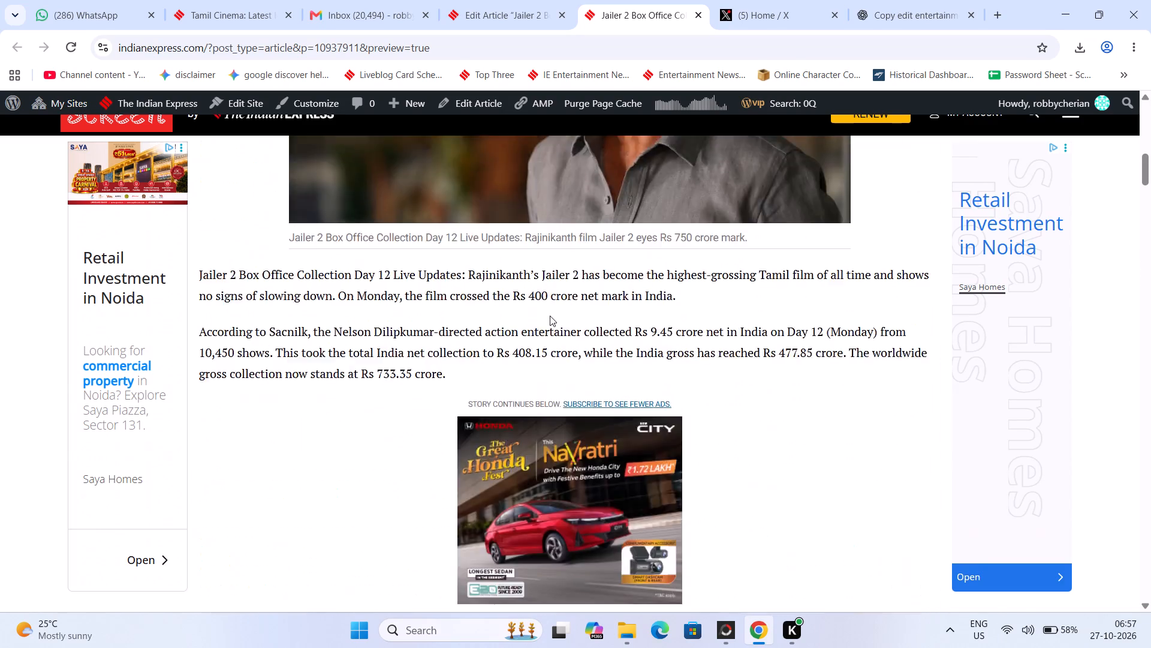
pyautogui.scroll(8, 550, 316)
# Open the Entertainment section page from the article preview.
pyautogui.click(305, 211)
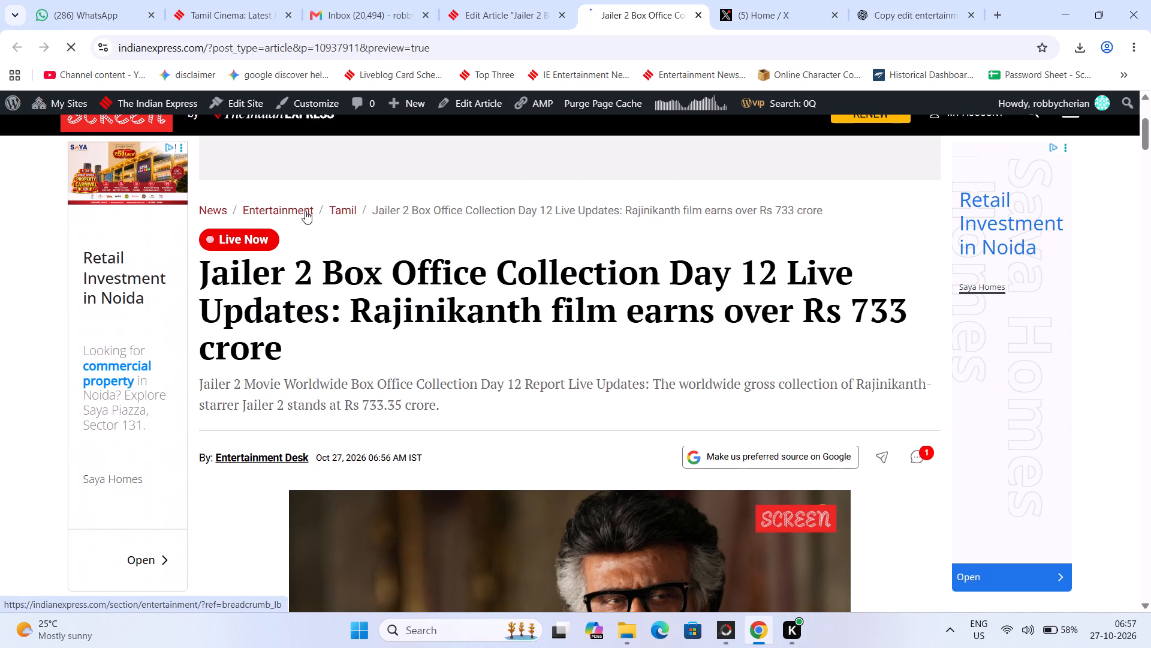
# In the article editor, check the body text, excerpt, tags, section, SEO keywords, liveblog setup, article settings and editor credits.
pyautogui.click(546, 0)
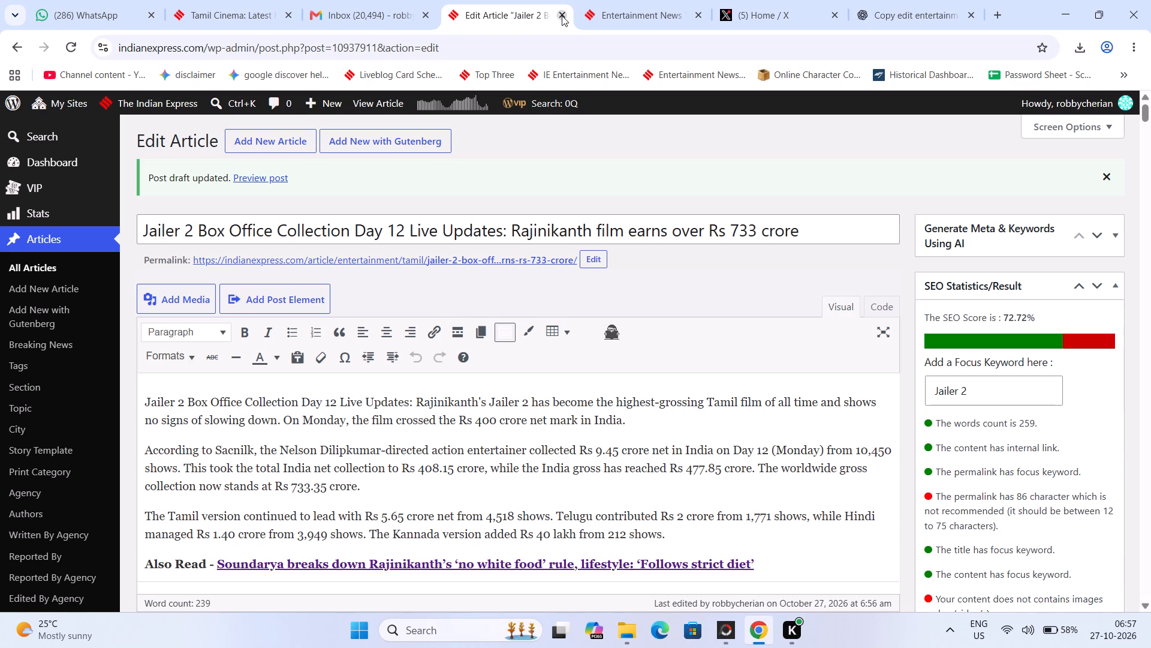
pyautogui.scroll(-10, 648, 348)
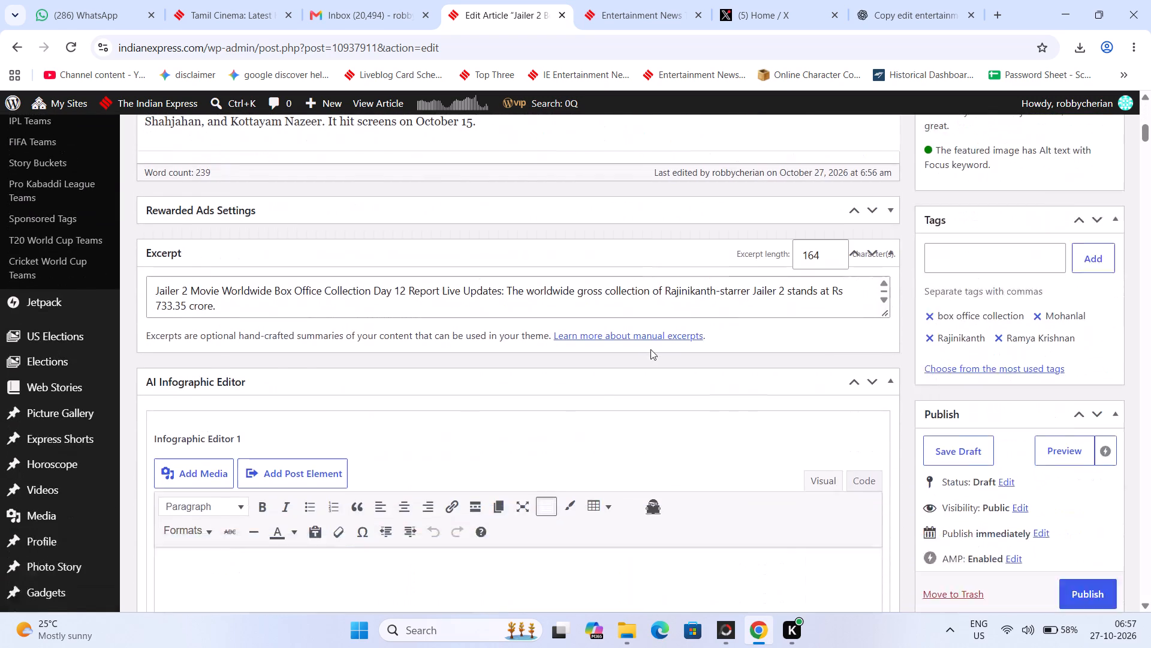
pyautogui.scroll(-9, 650, 349)
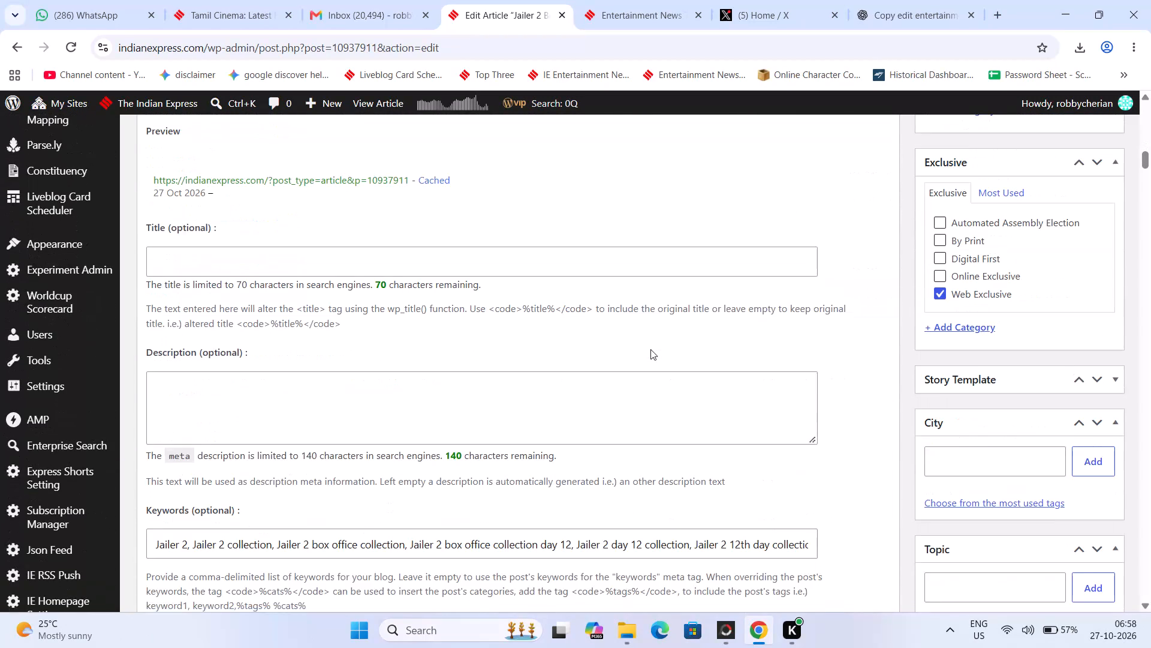
pyautogui.scroll(19, 650, 349)
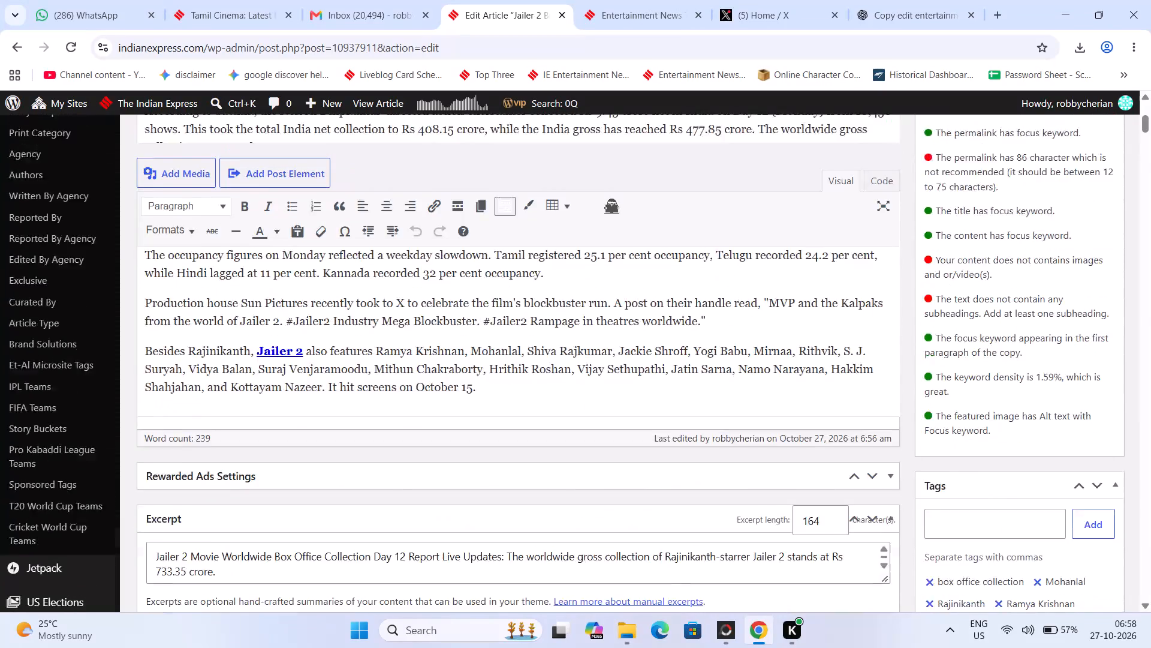
pyautogui.scroll(-15, 650, 349)
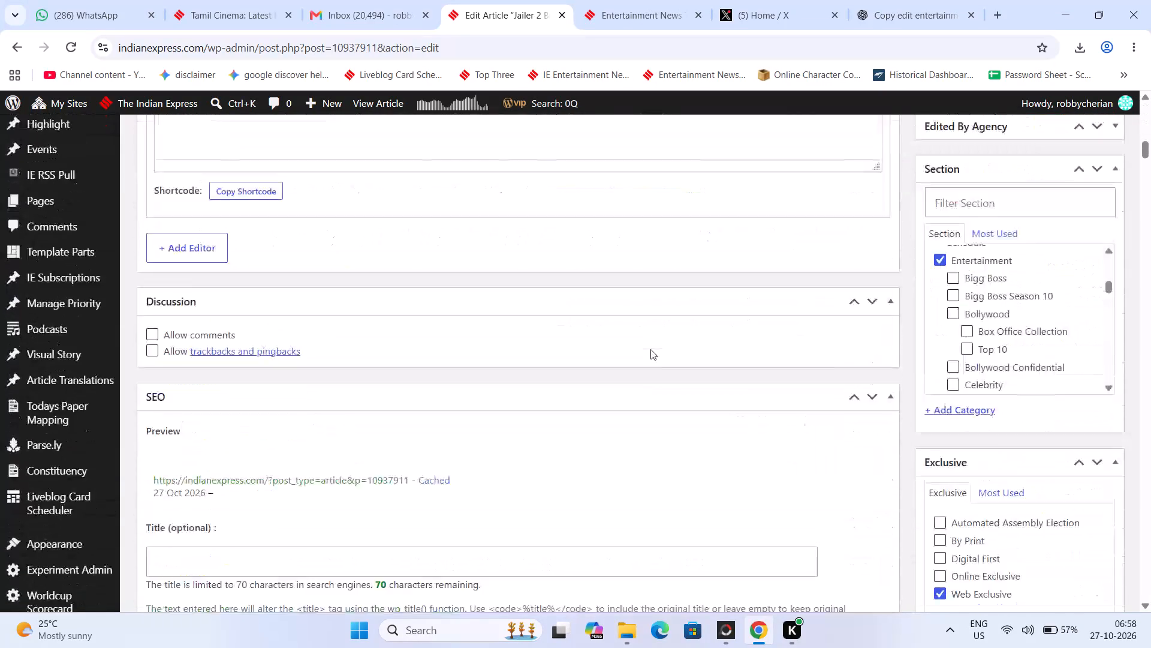
pyautogui.scroll(-10, 650, 349)
pyautogui.scroll(3, 650, 349)
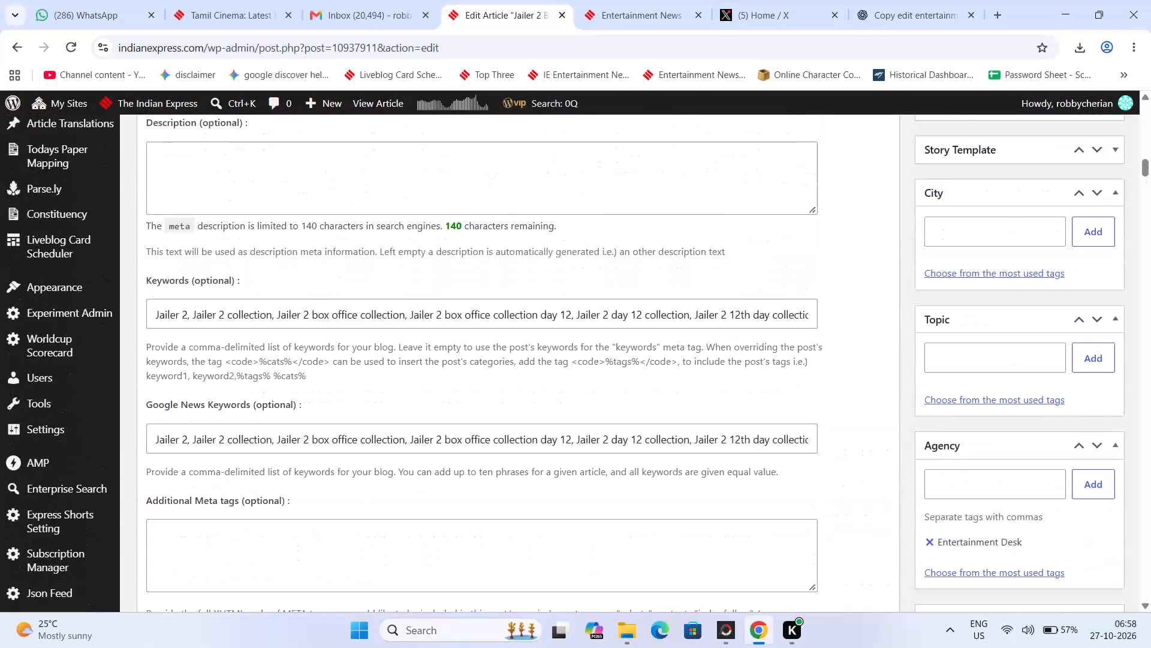
pyautogui.scroll(2, 650, 349)
pyautogui.scroll(-8, 650, 349)
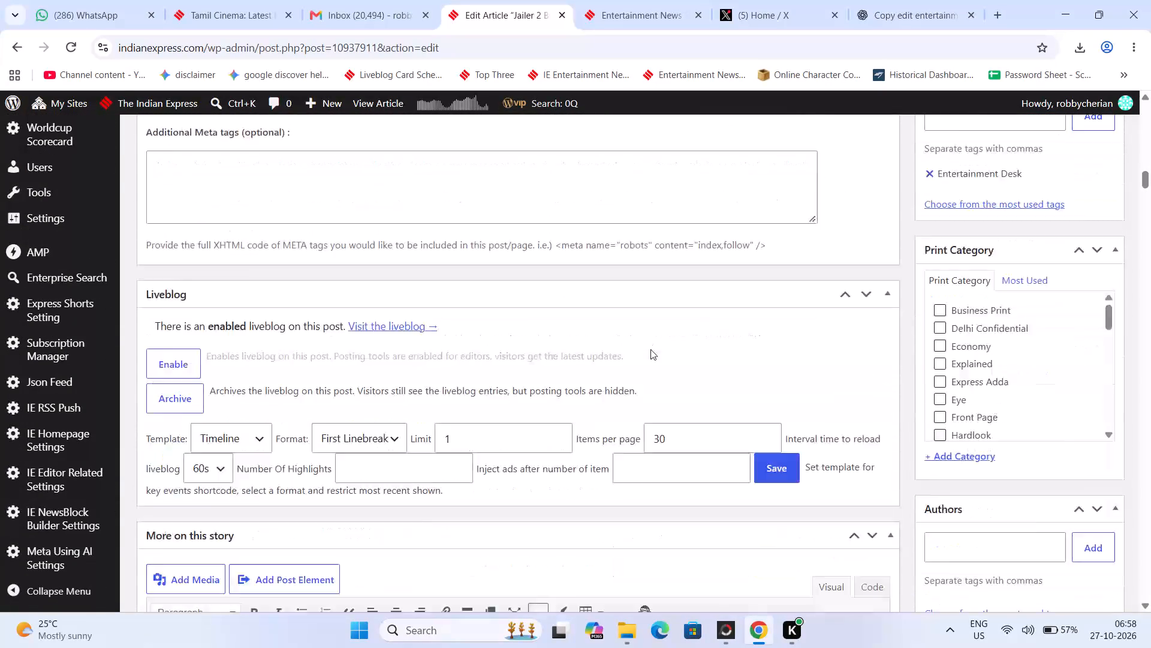
pyautogui.scroll(-18, 650, 349)
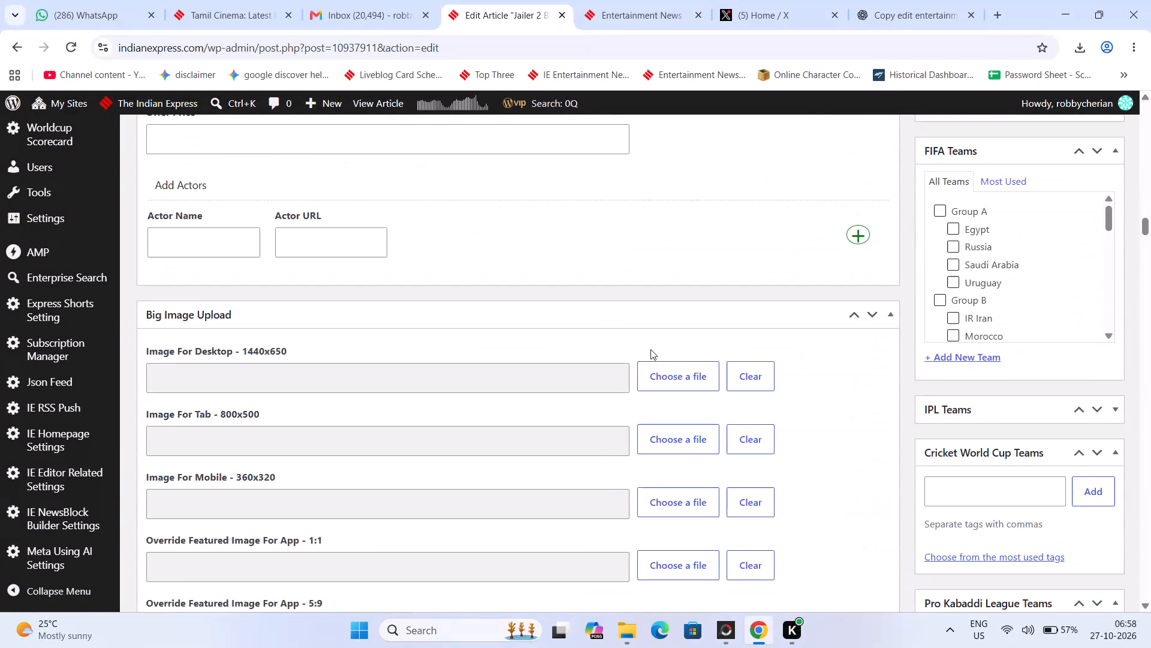
pyautogui.scroll(-16, 650, 349)
pyautogui.scroll(-10, 650, 349)
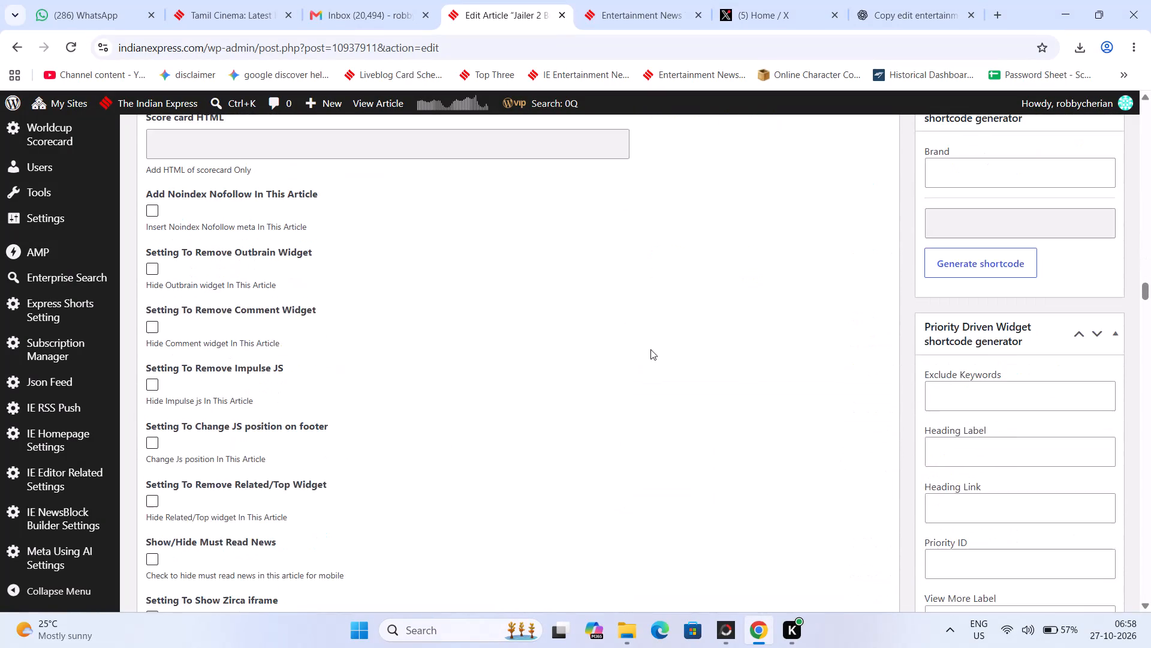
pyautogui.scroll(-18, 650, 349)
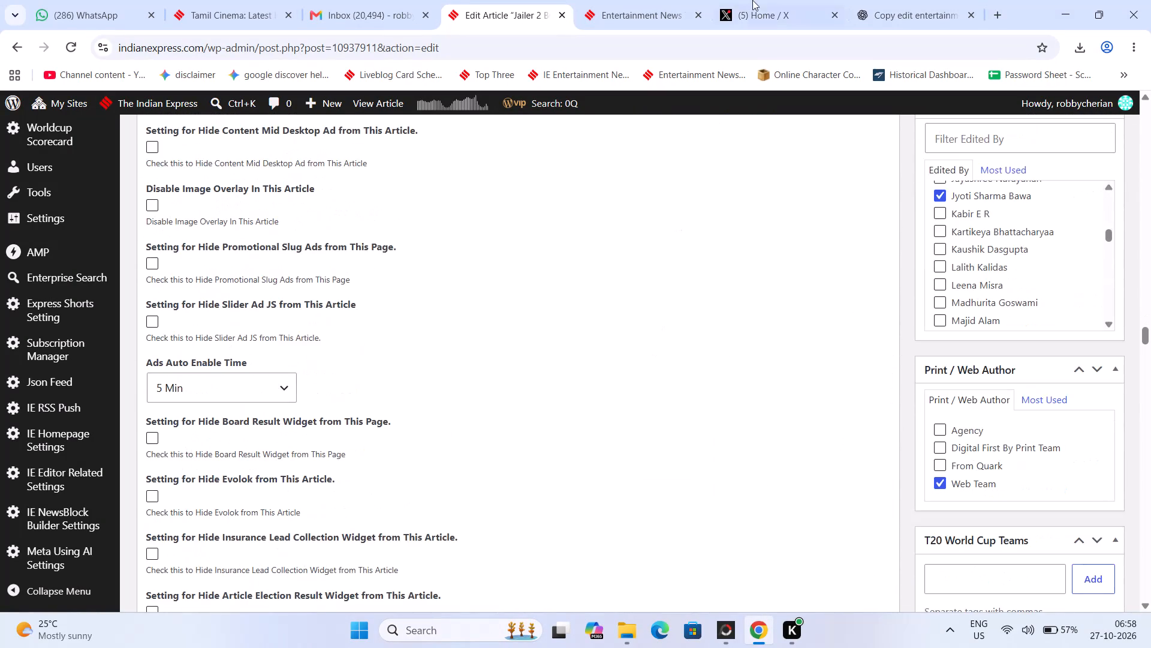
# On the Entertainment section page, look over the movie reviews and the latest television and Bollywood stories.
pyautogui.moveTo(647, 0); pyautogui.dragTo(641, 1)
pyautogui.scroll(-11, 627, 312)
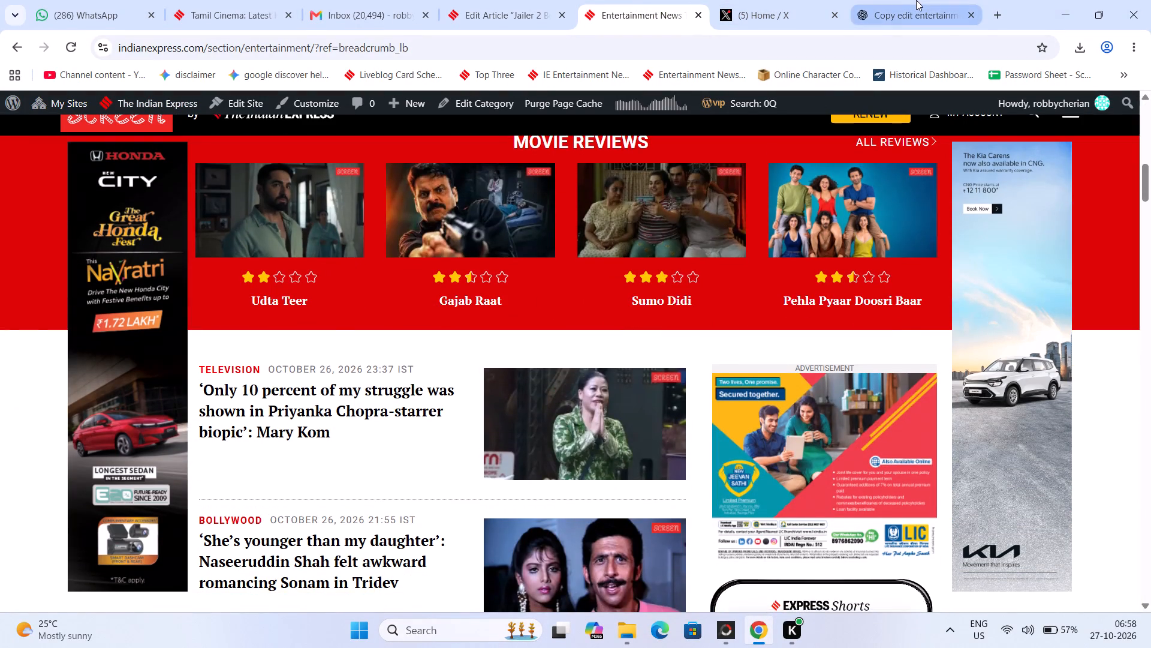
# Open a new browser tab, ready for a web address or search.
pyautogui.click(916, 0)
pyautogui.click(994, 7)
pyautogui.click(928, 55)
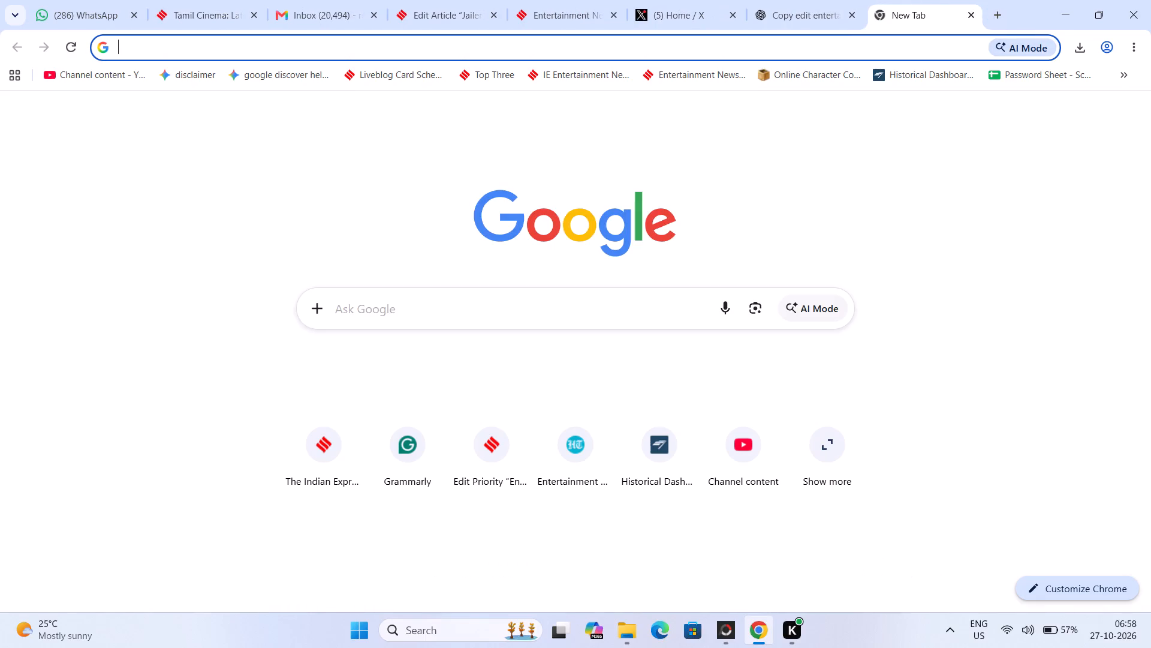
# Search Google for Mohanlal and look over the top news stories in the results.
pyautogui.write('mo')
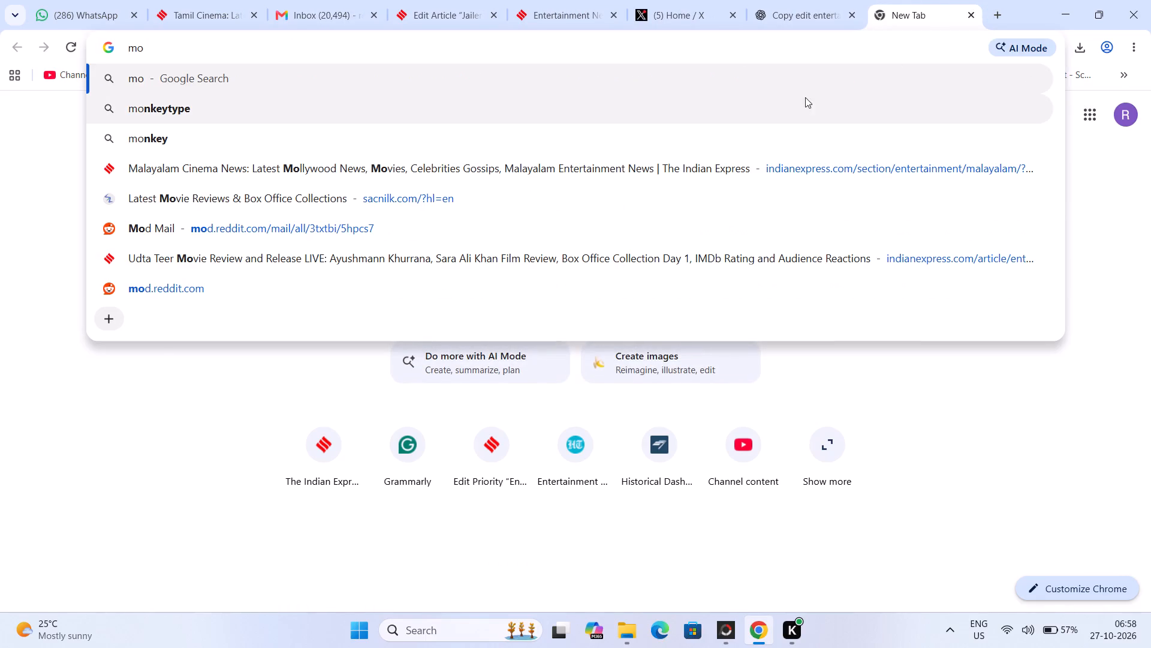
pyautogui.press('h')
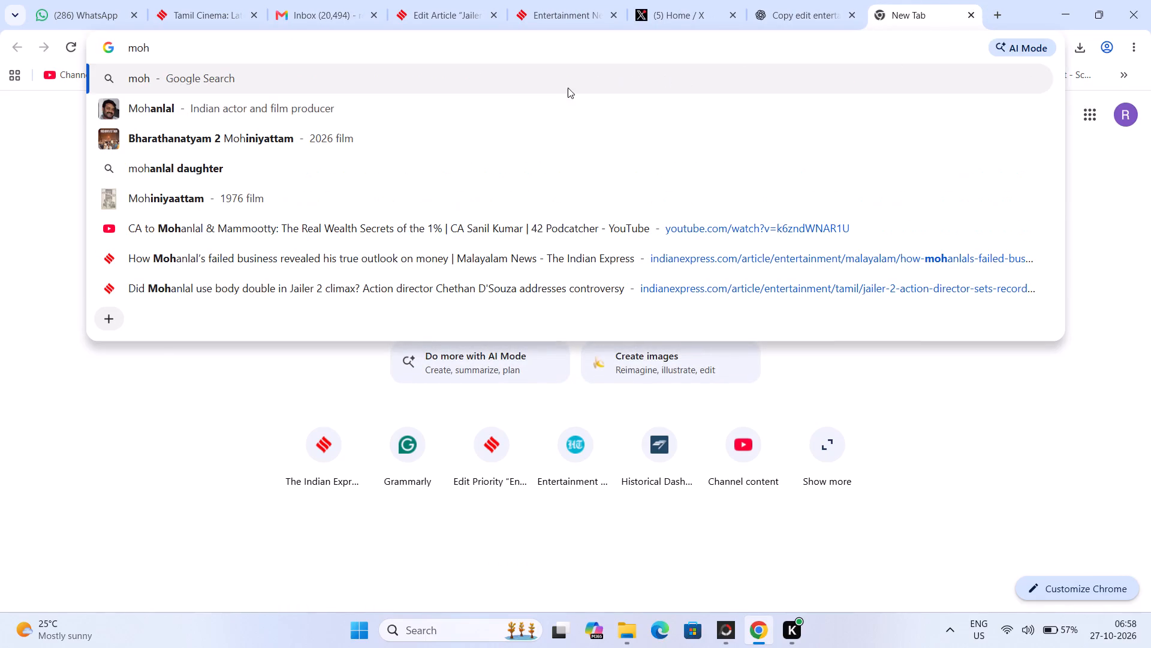
pyautogui.click(550, 101)
pyautogui.scroll(-2, 411, 222)
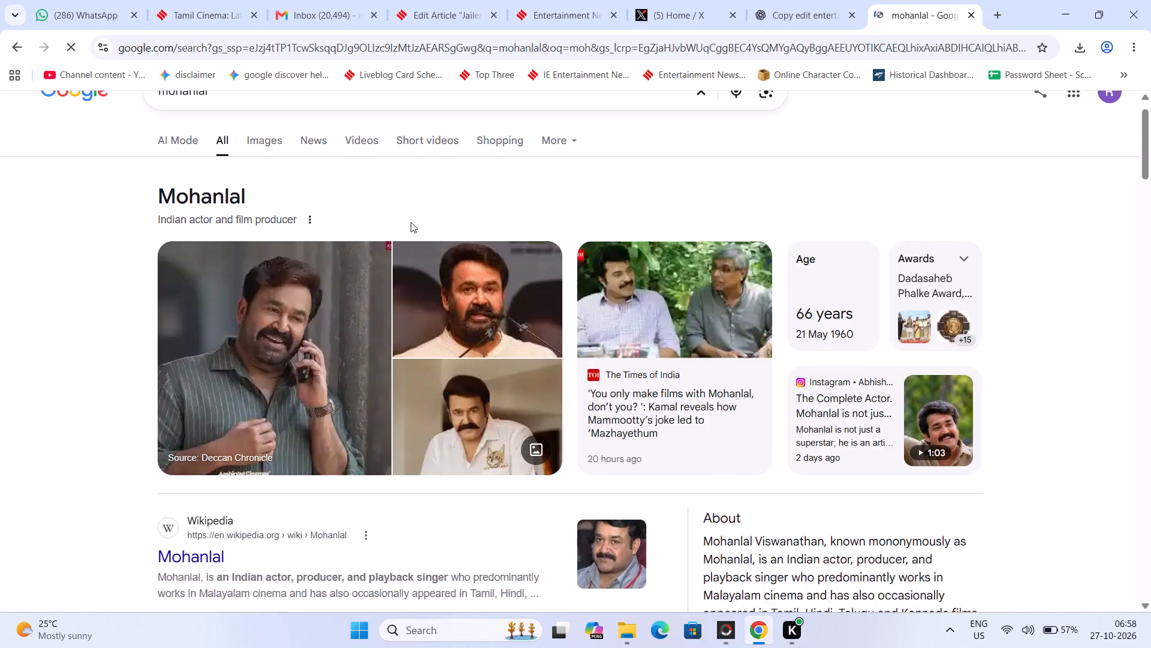
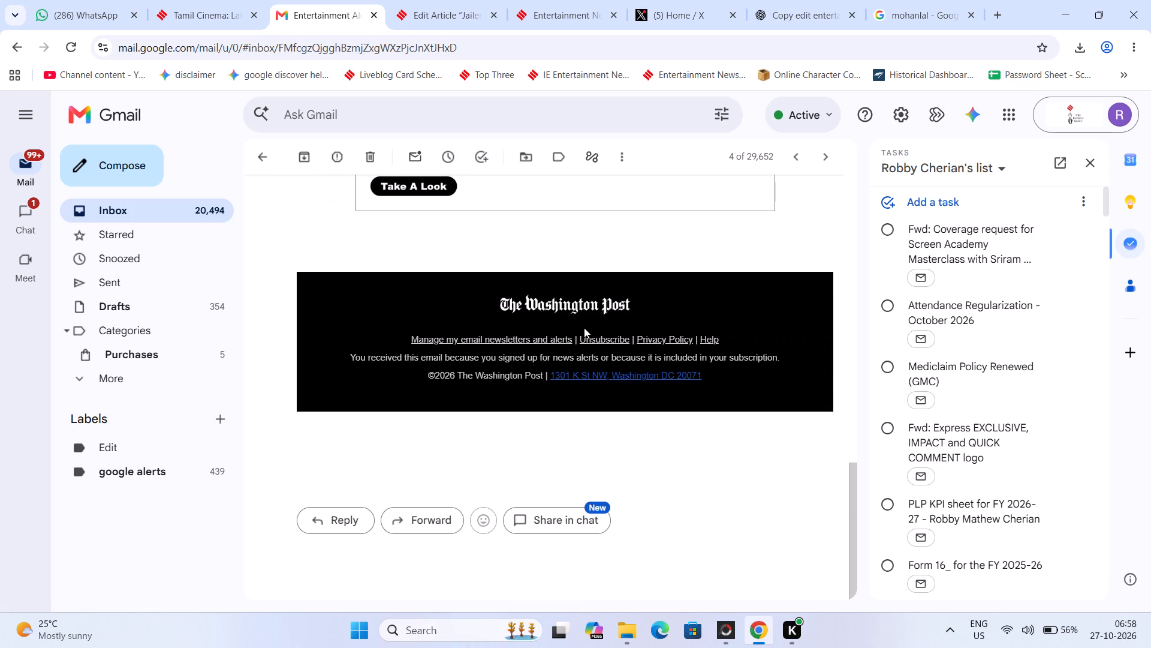
# Search Google for Walter Koenig from the Washington Post entertainment alert email and look over the top stories about him.
pyautogui.scroll(-3, 584, 328)
pyautogui.scroll(14, 584, 328)
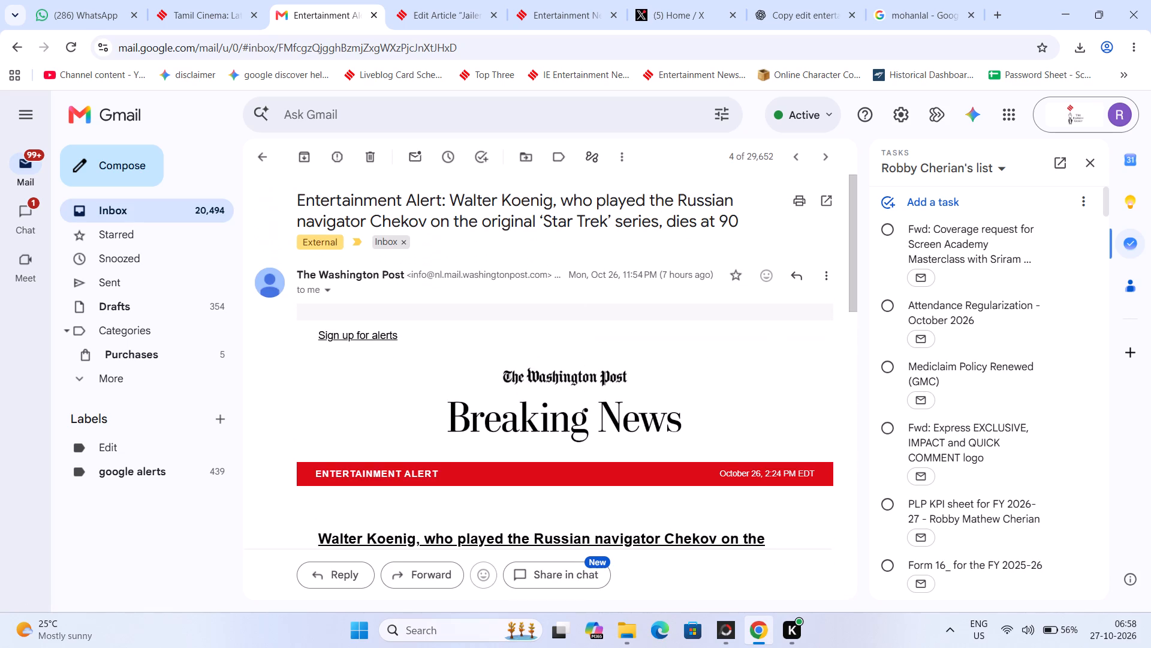
pyautogui.moveTo(450, 196); pyautogui.dragTo(552, 200)
pyautogui.rightClick(552, 200)
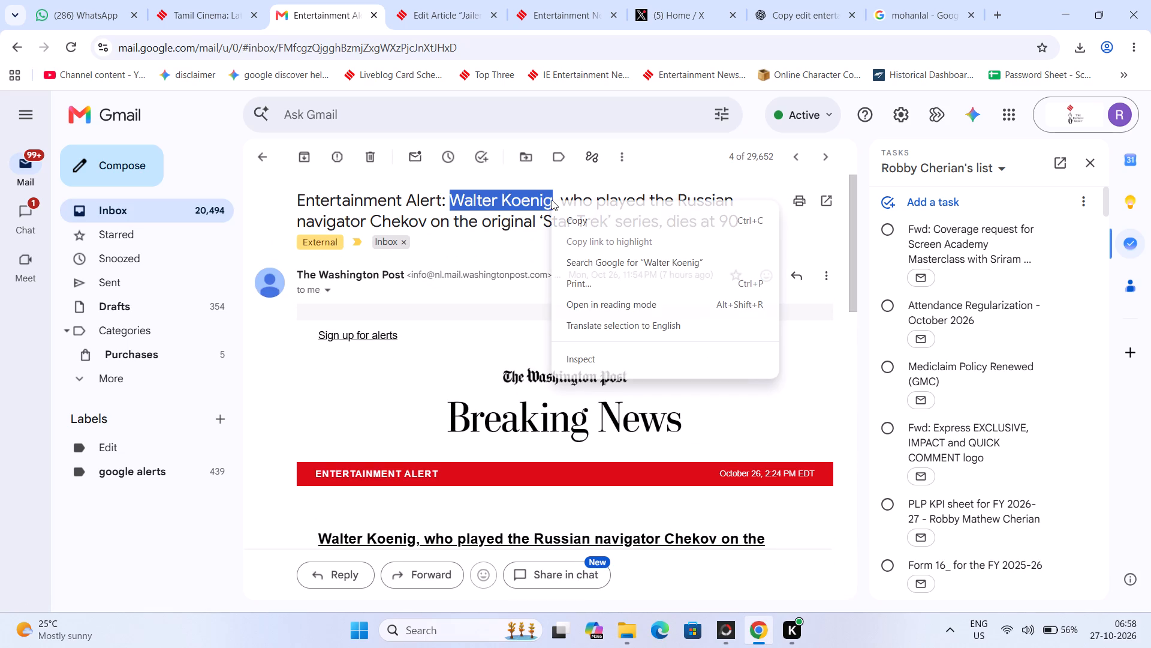
pyautogui.click(588, 256)
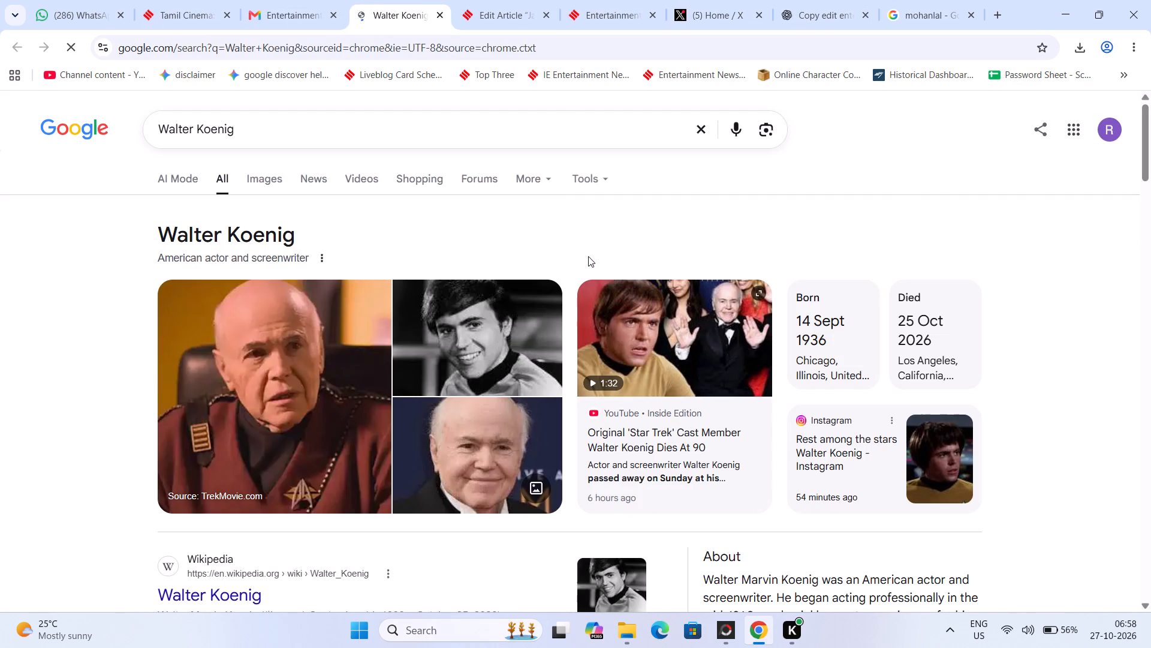
pyautogui.scroll(-9, 588, 256)
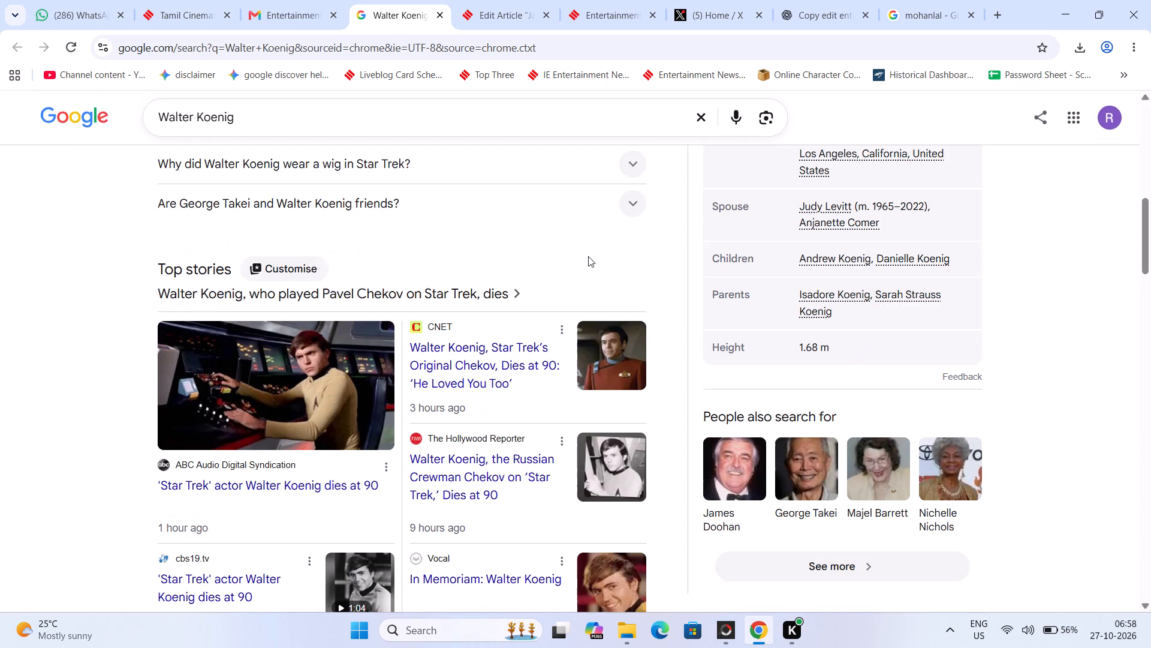
# Return to the open Entertainment section page.
pyautogui.click(614, 0)
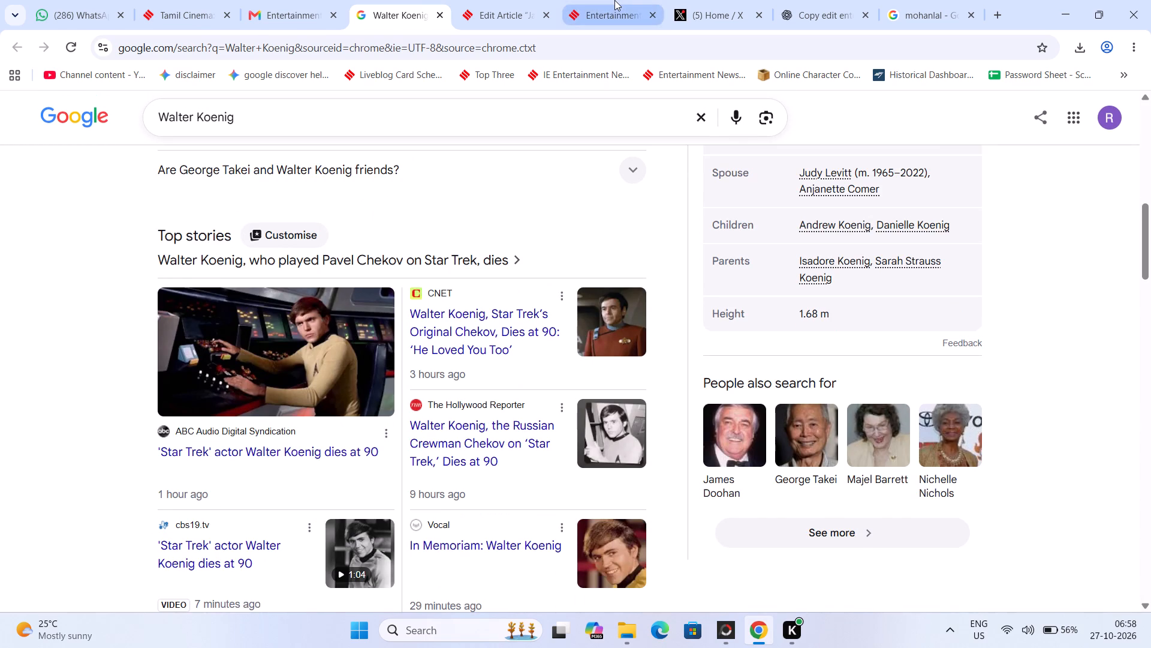
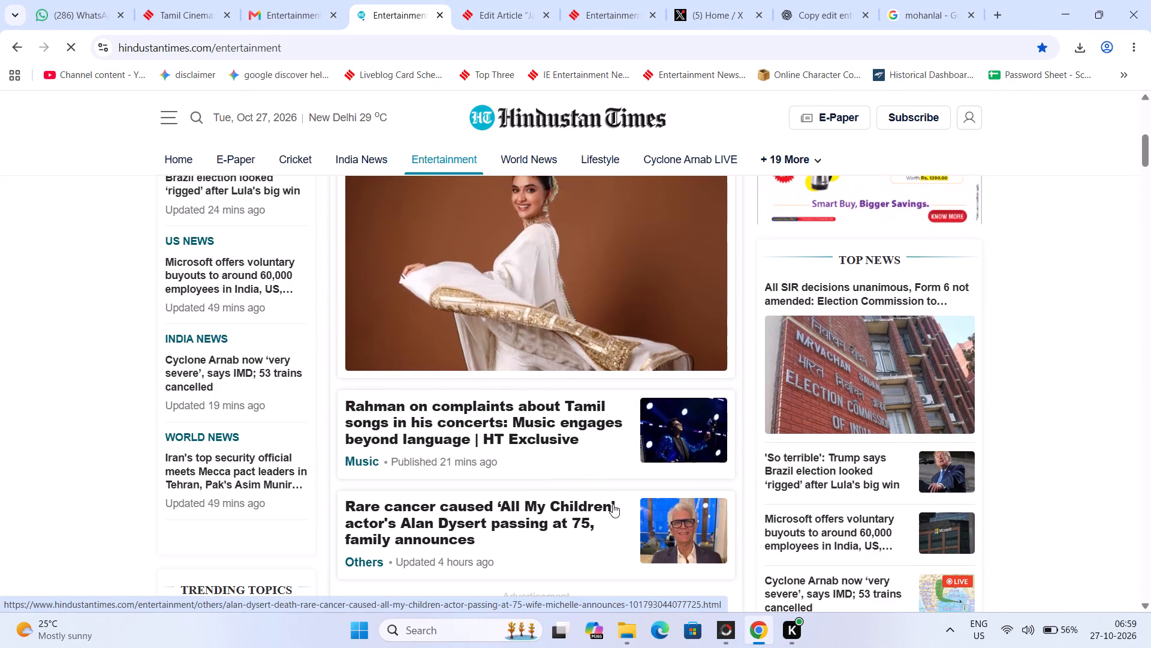
# On the Entertainment section page, look through the latest music, Hollywood, Tamil cinema and Bollywood headlines.
pyautogui.scroll(-3, 613, 504)
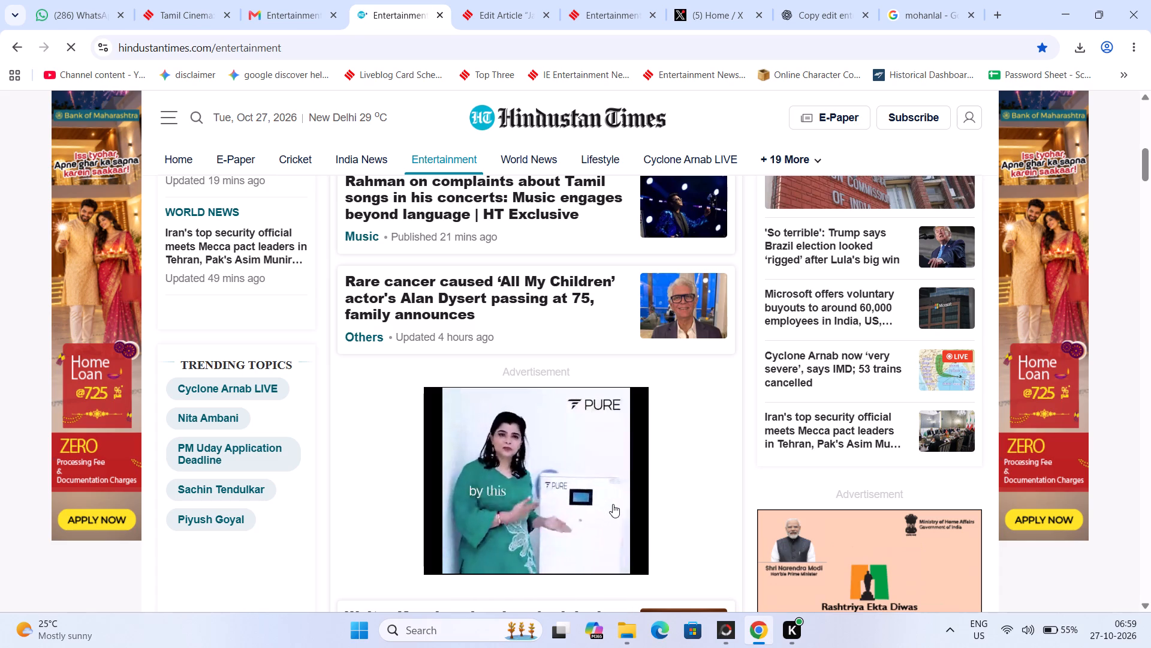
pyautogui.scroll(-4, 613, 504)
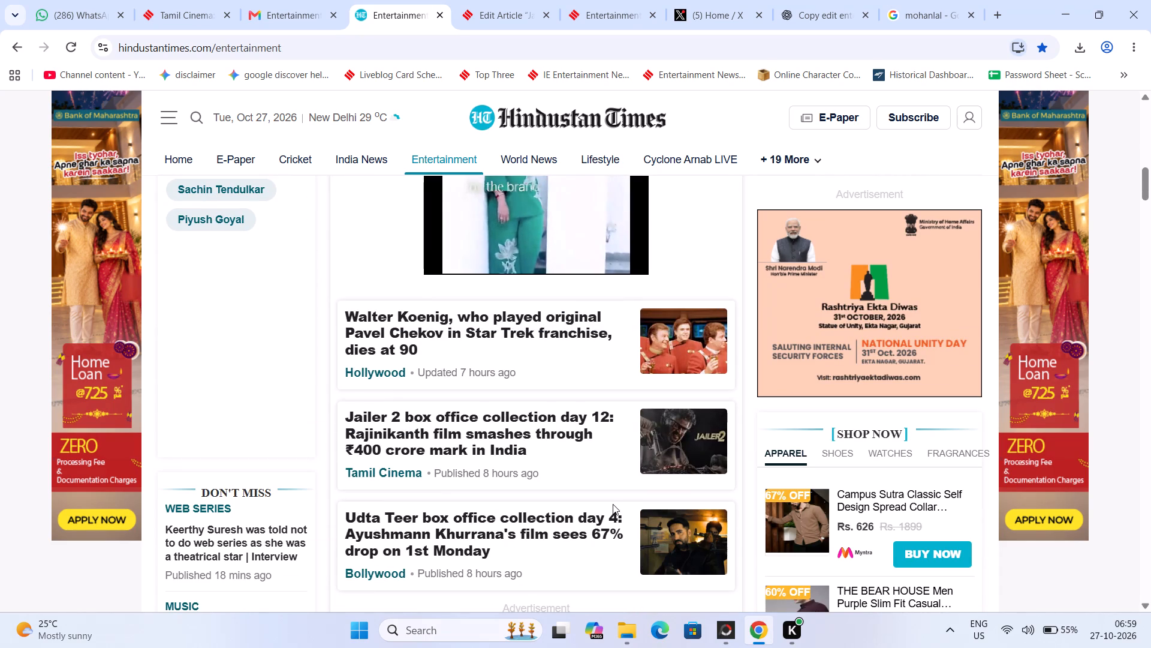
# Look over the film, box office and web series stories on the Hindustan Times Entertainment page.
pyautogui.scroll(-2, 613, 504)
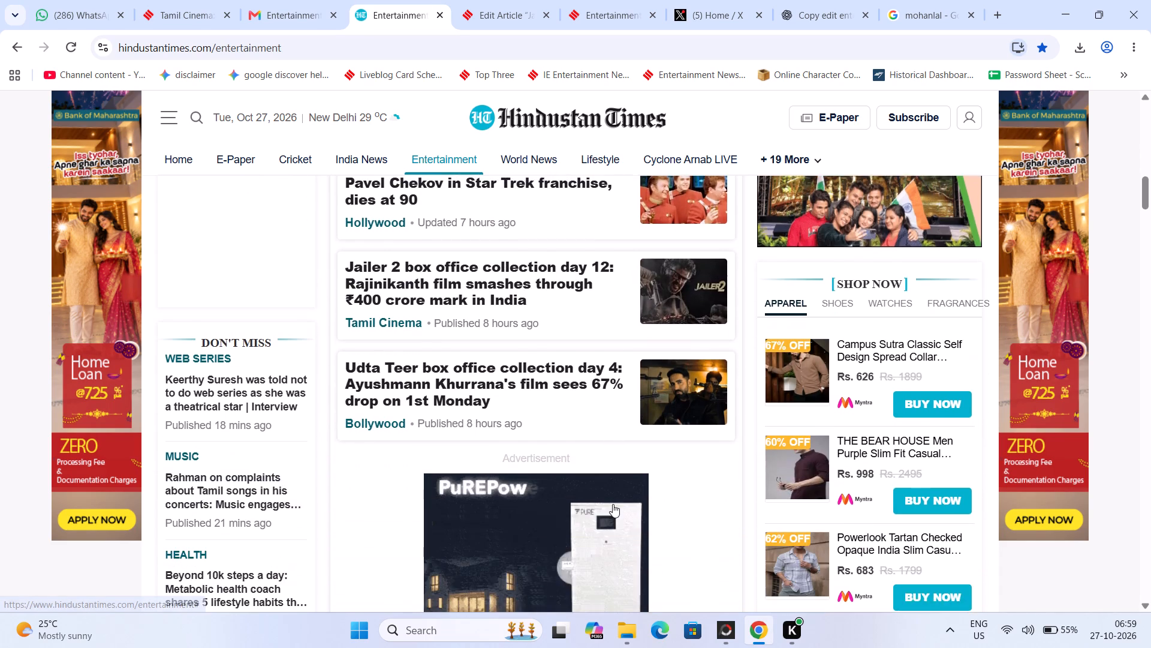
pyautogui.scroll(-5, 613, 504)
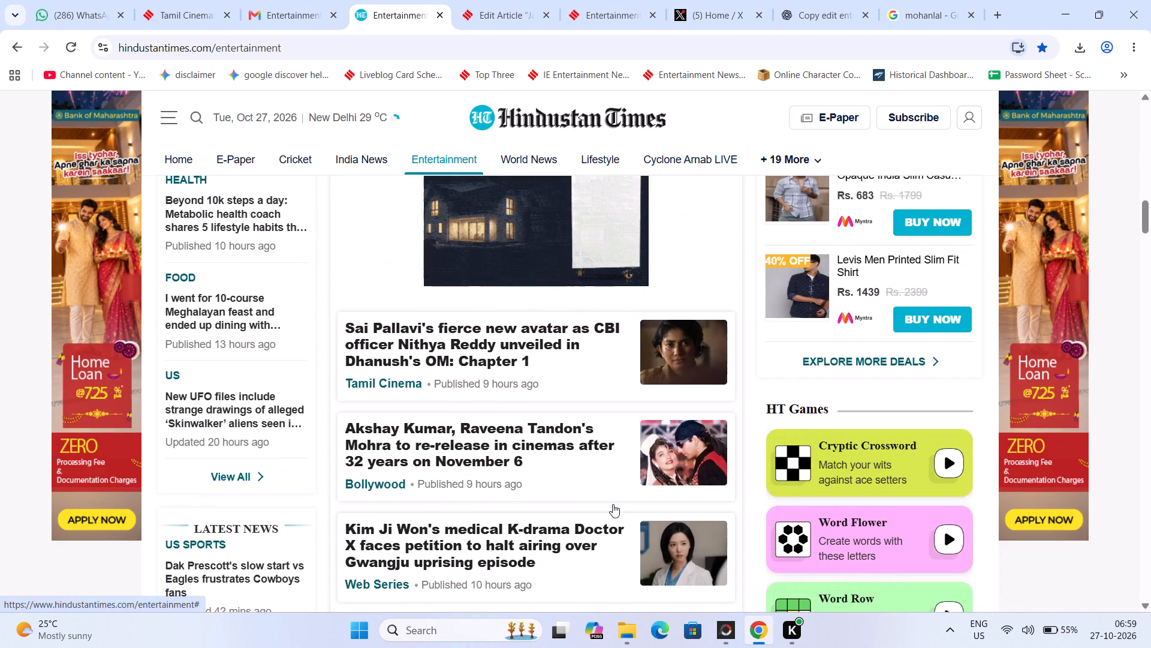
pyautogui.scroll(-1, 613, 504)
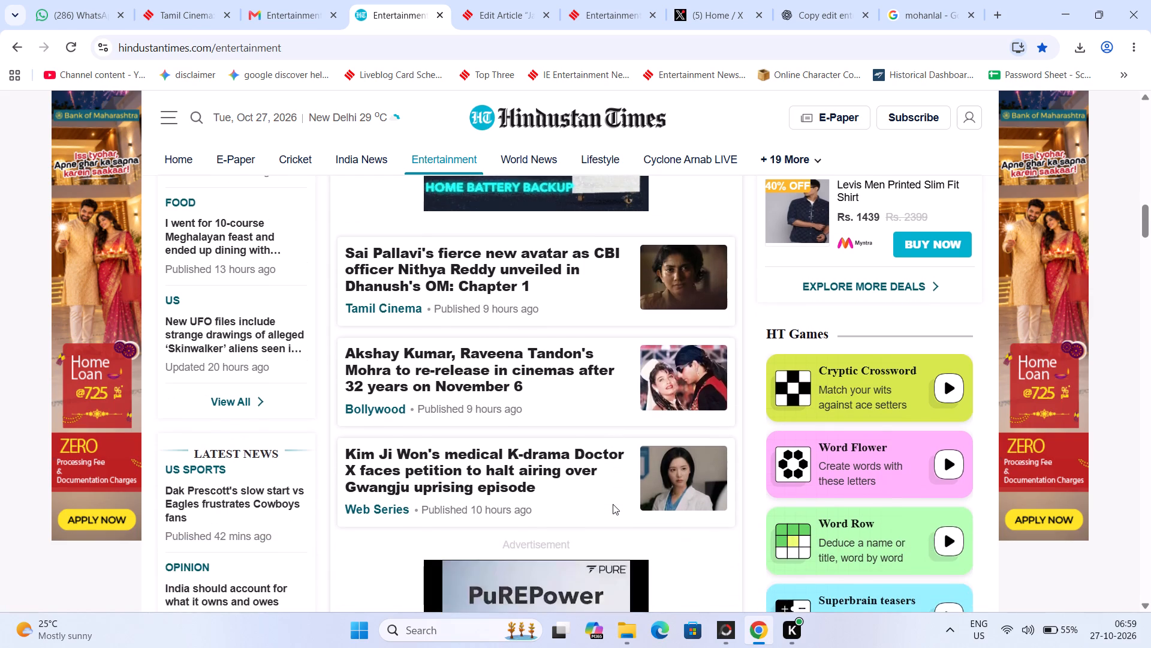
pyautogui.scroll(-4, 613, 504)
# Review the Jailer 2 Day 12 article in the editor back up to its headline and close its tab.
pyautogui.click(588, 0)
pyautogui.click(544, 0)
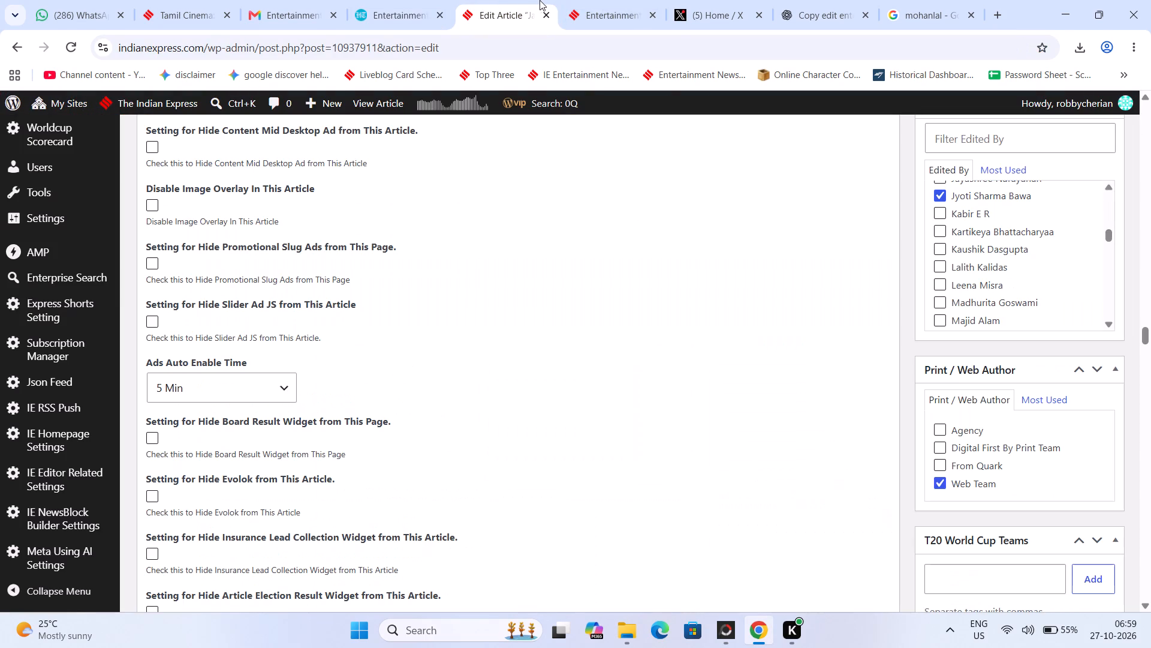
pyautogui.scroll(20, 522, 184)
pyautogui.scroll(16, 522, 184)
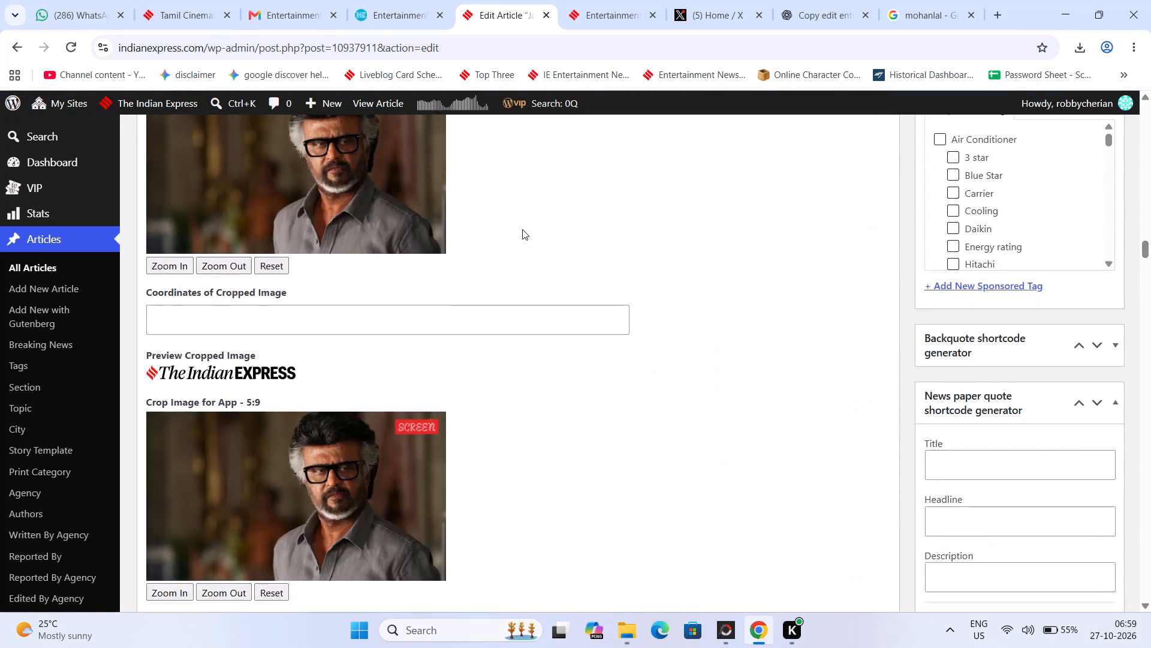
pyautogui.scroll(20, 522, 229)
pyautogui.scroll(12, 522, 229)
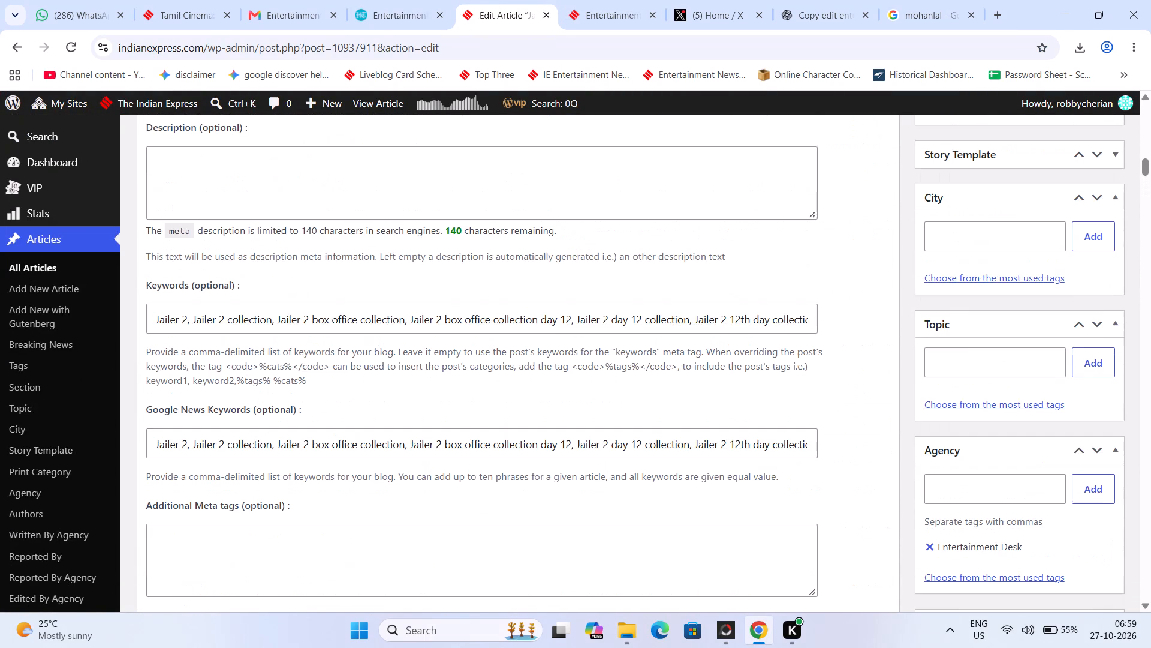
pyautogui.scroll(20, 522, 229)
pyautogui.scroll(5, 522, 229)
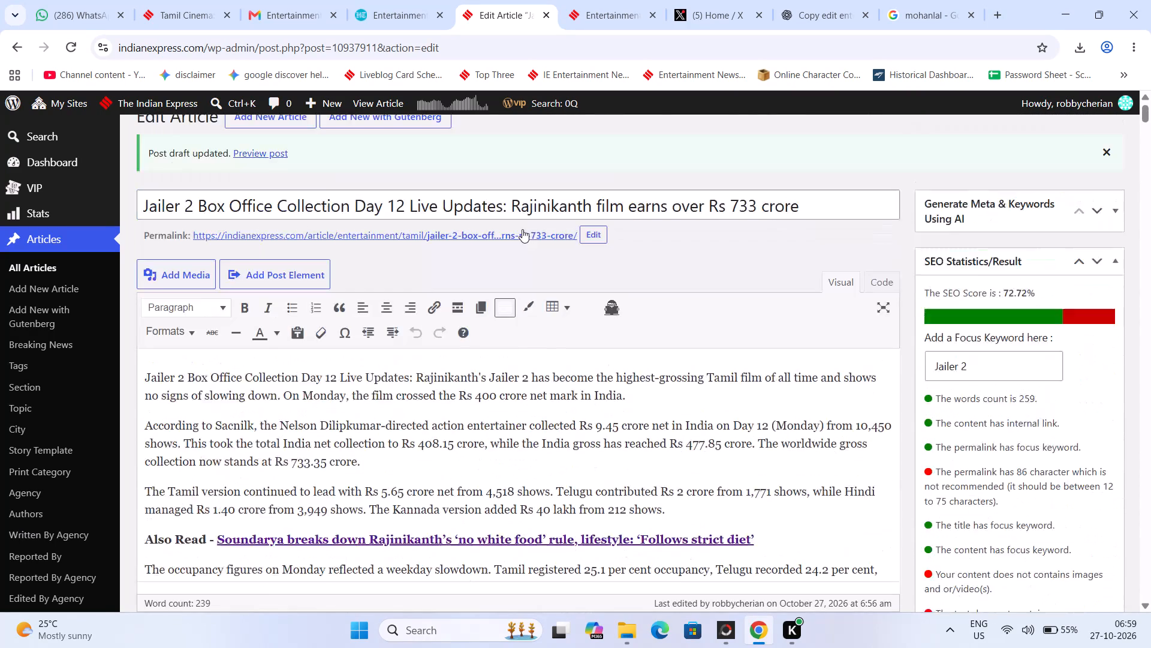
pyautogui.scroll(4, 522, 229)
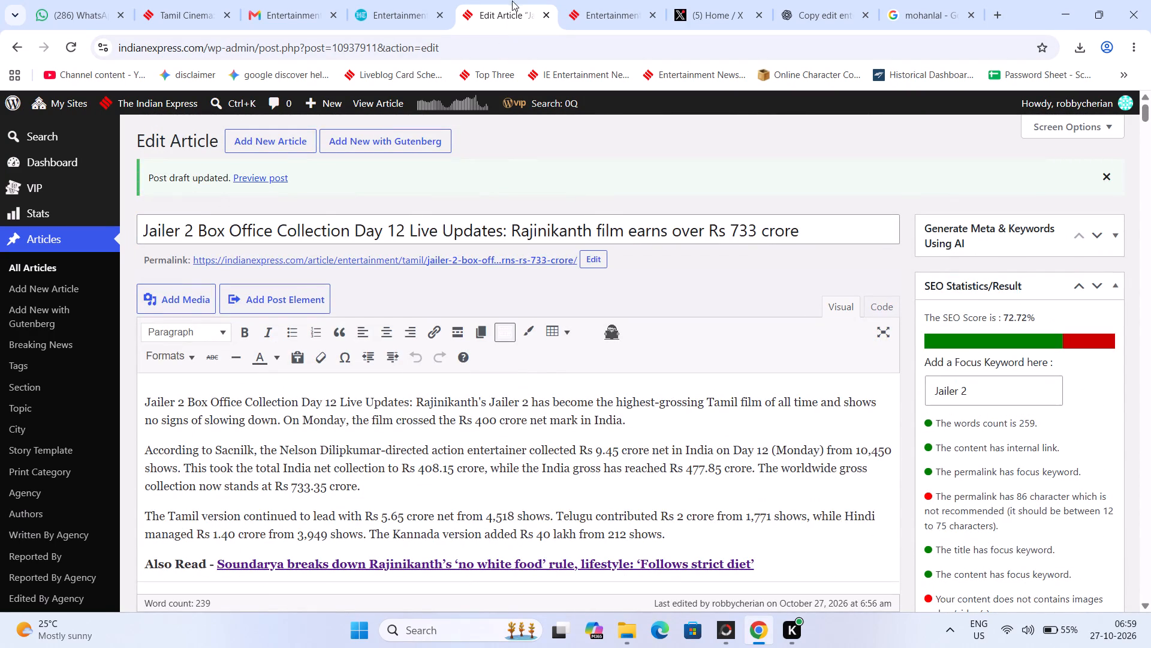
pyautogui.click(545, 13)
# Switch to X and load the newest posts in the home feed.
pyautogui.click(661, 0)
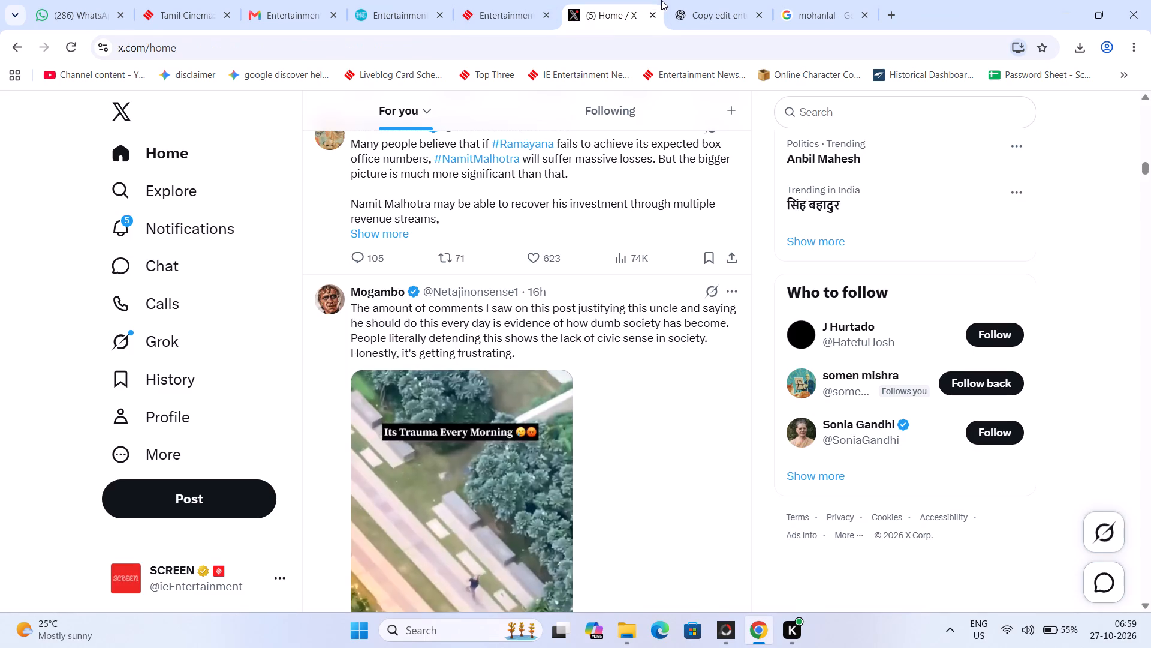
pyautogui.scroll(-4, 534, 270)
pyautogui.click(556, 162)
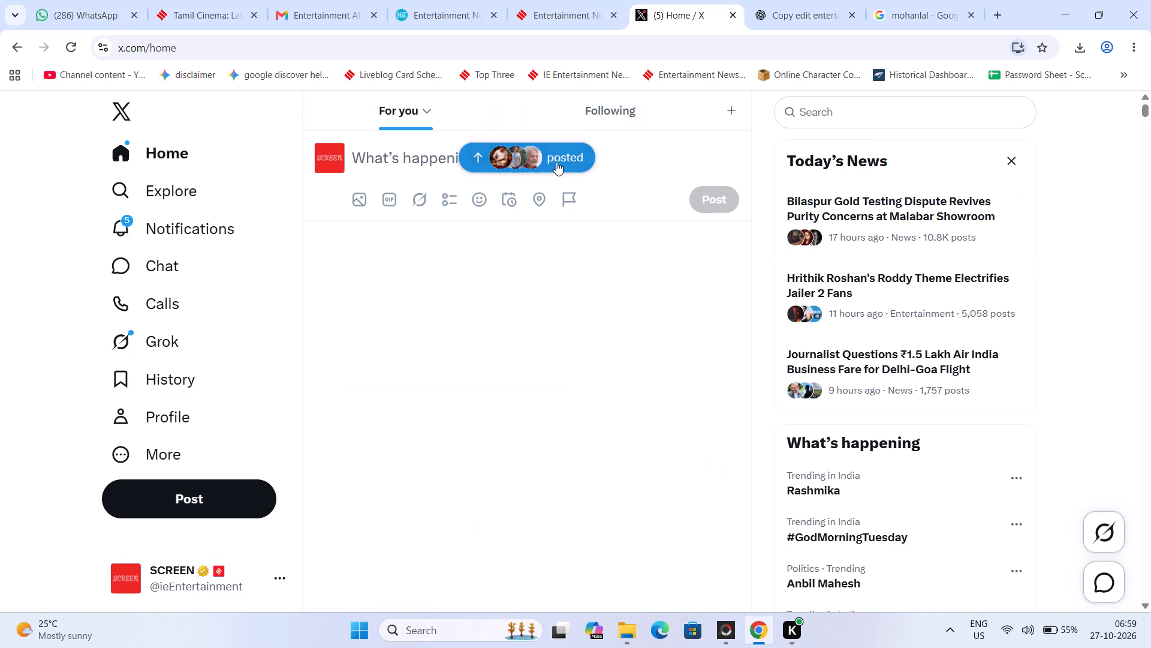
# On the Indian Express Entertainment section page, look through the latest television, Bollywood and Malayalam stories down to the videos.
pyautogui.click(593, 0)
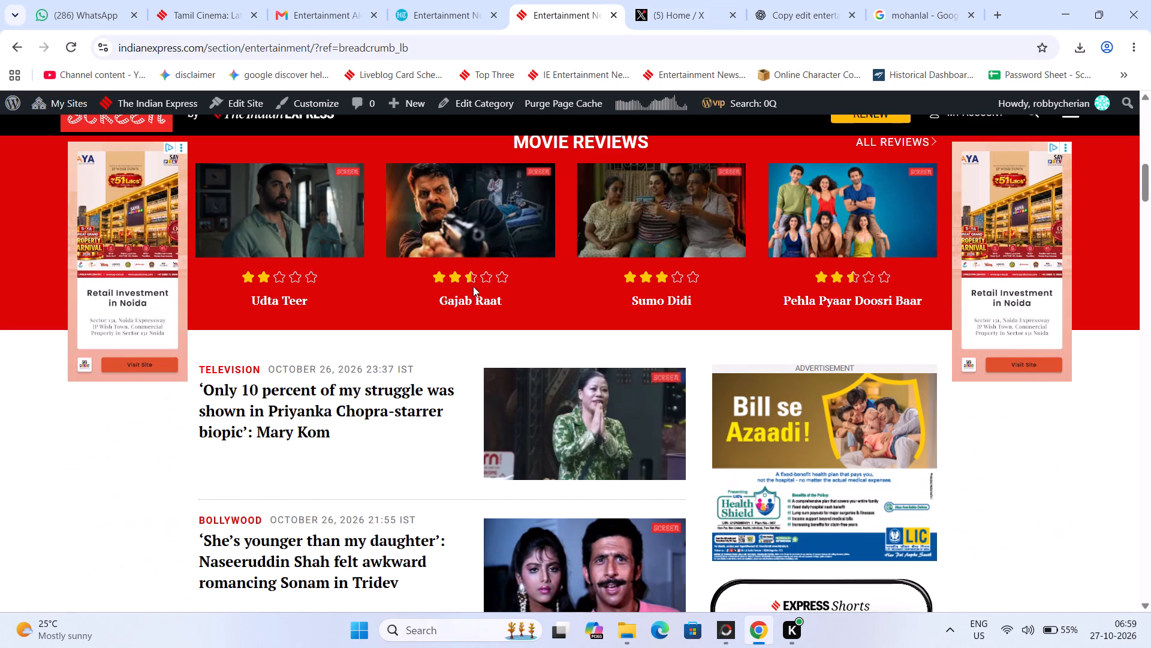
pyautogui.scroll(-4, 471, 291)
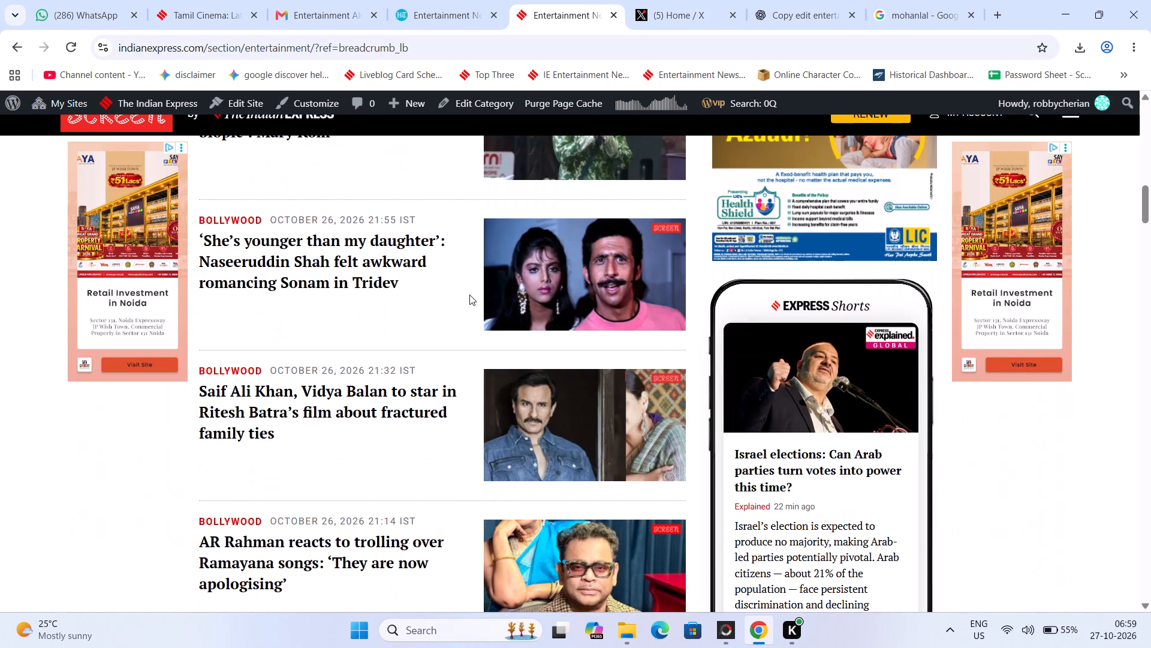
pyautogui.scroll(3, 469, 295)
pyautogui.scroll(-5, 469, 295)
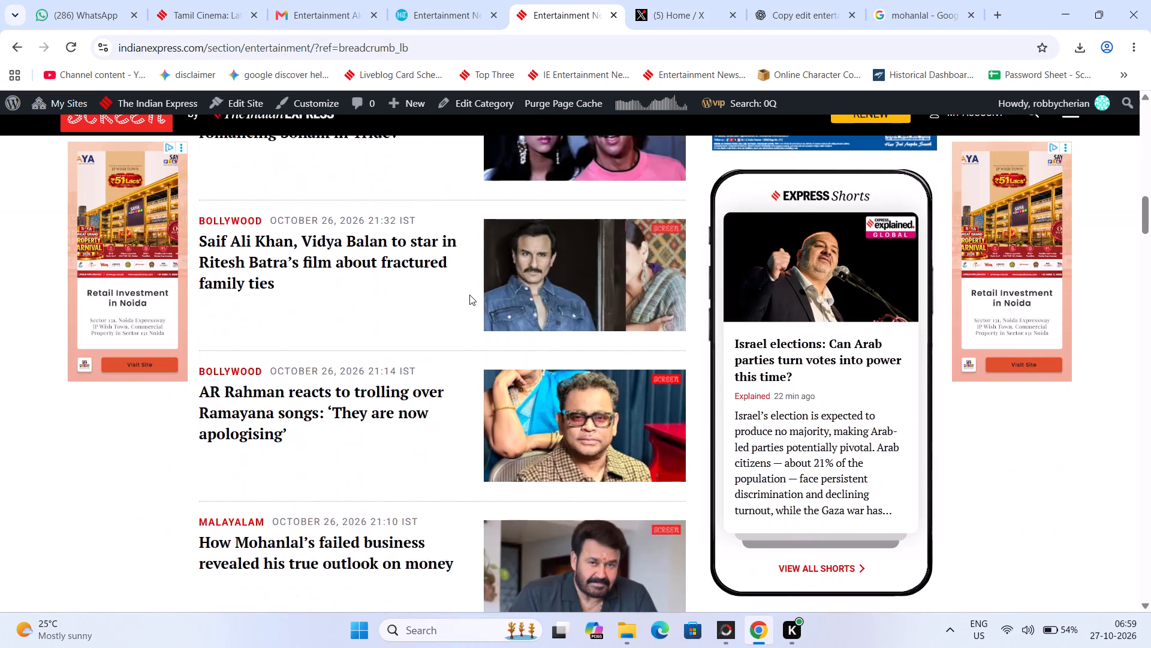
pyautogui.scroll(-17, 469, 295)
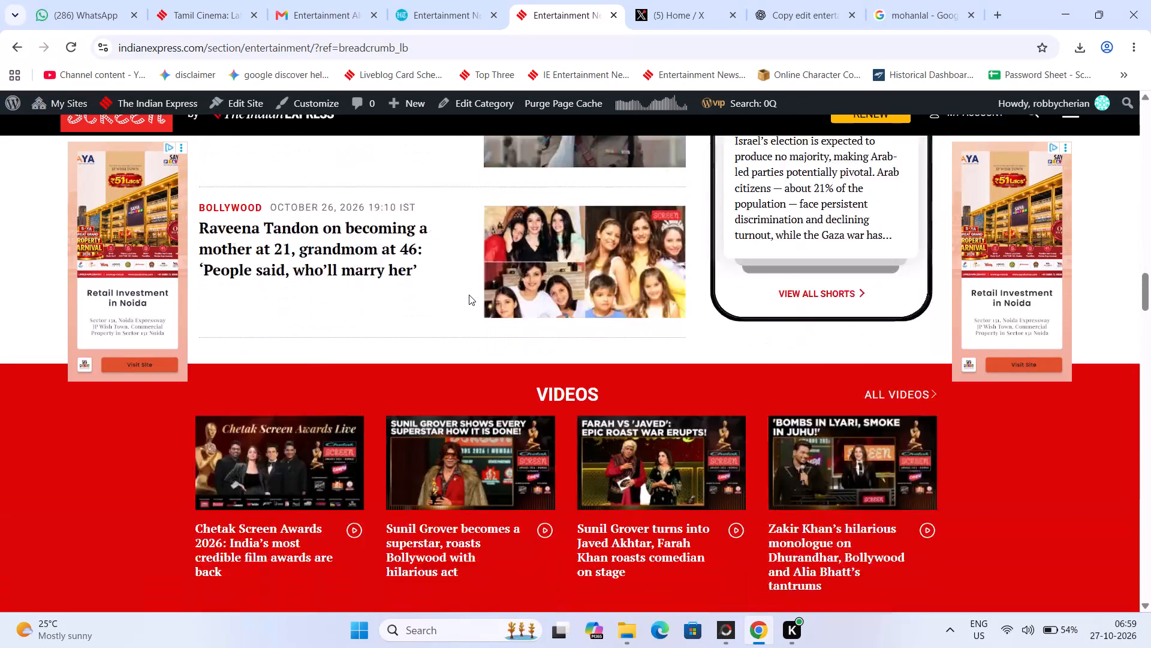
# Check the SCREEN account's notifications on X for recent likes, reposts and replies.
pyautogui.click(741, 0)
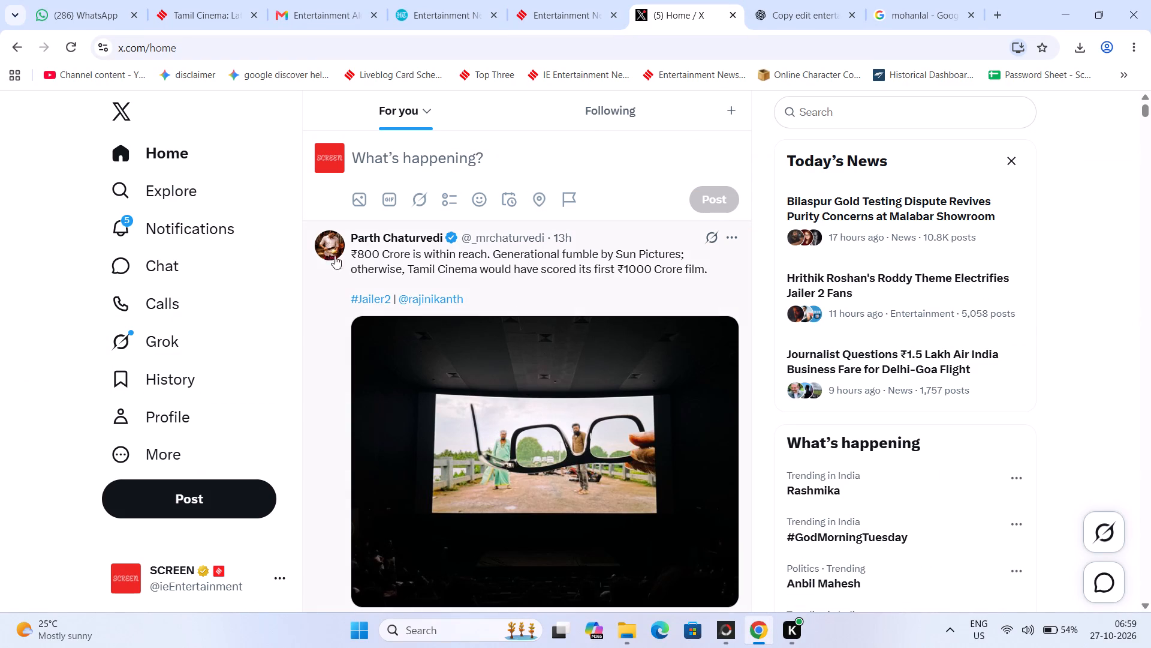
pyautogui.click(175, 231)
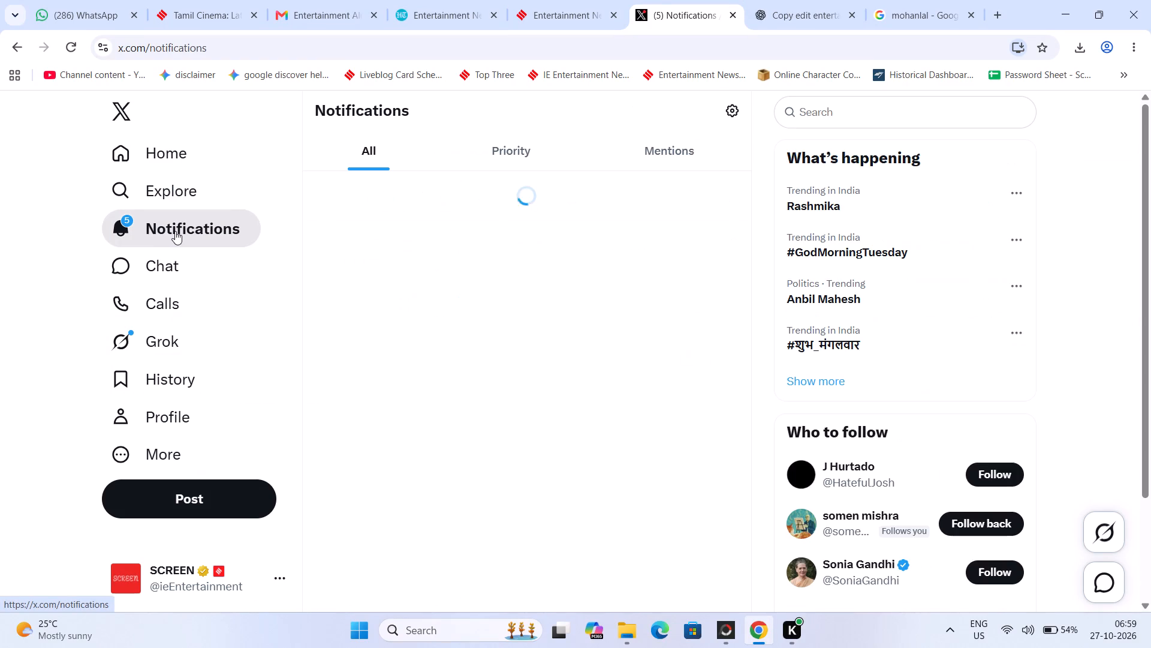
pyautogui.scroll(-4, 289, 276)
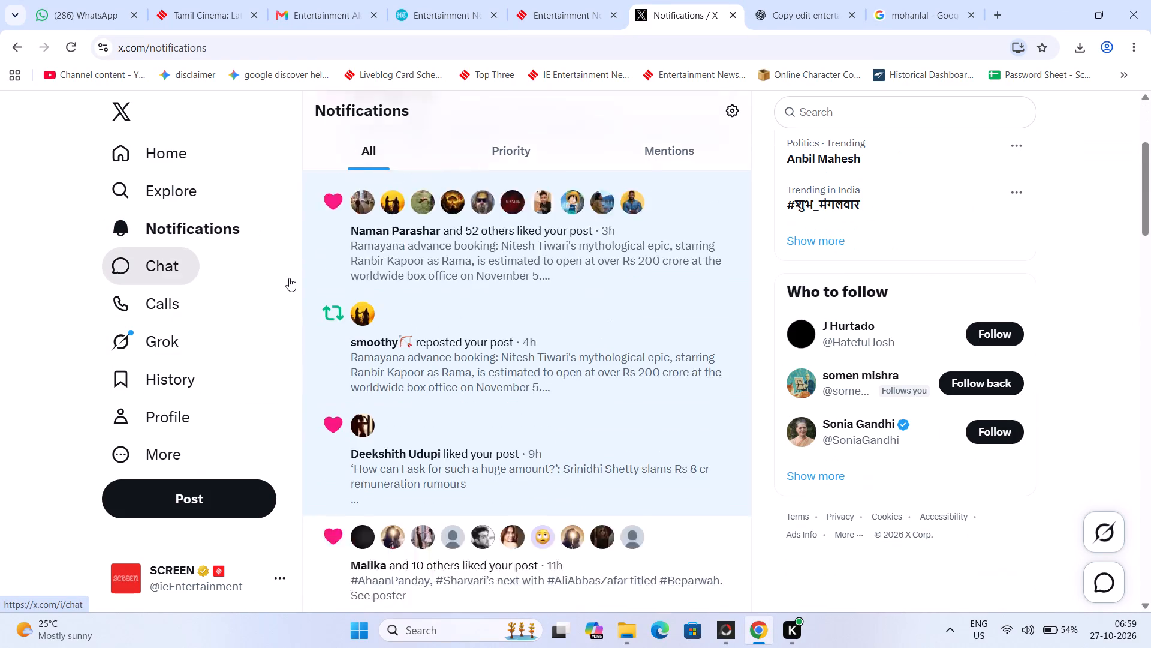
pyautogui.scroll(-3, 289, 278)
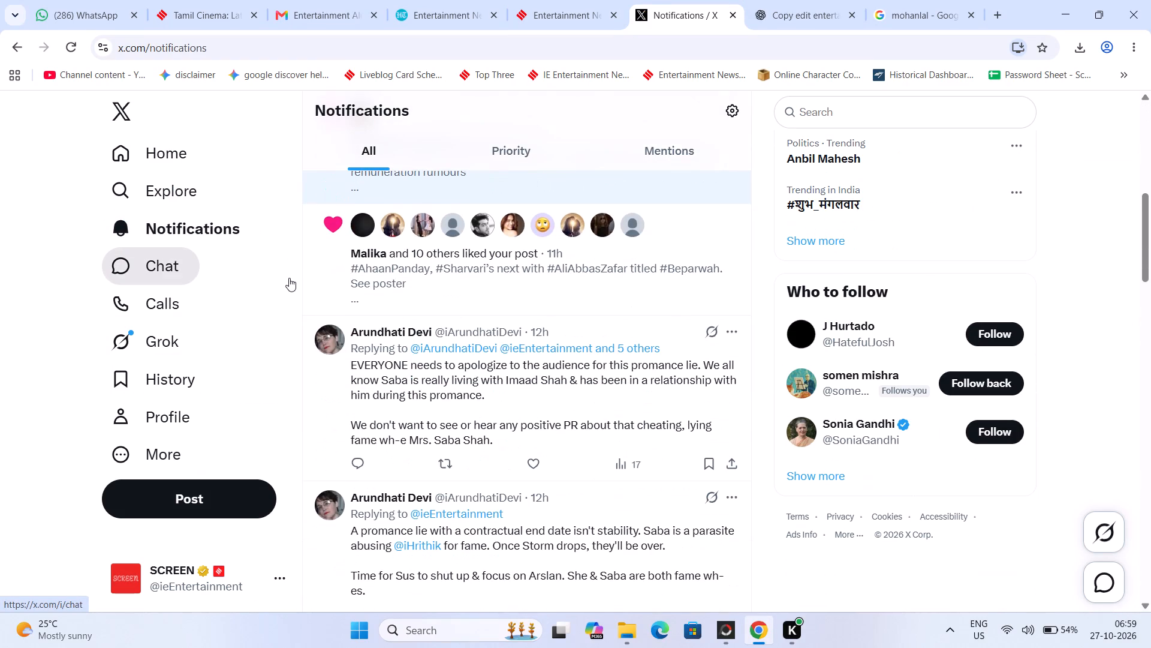
# Return to the X home feed, refresh it and look through the latest posts for news.
pyautogui.click(123, 122)
pyautogui.click(123, 122)
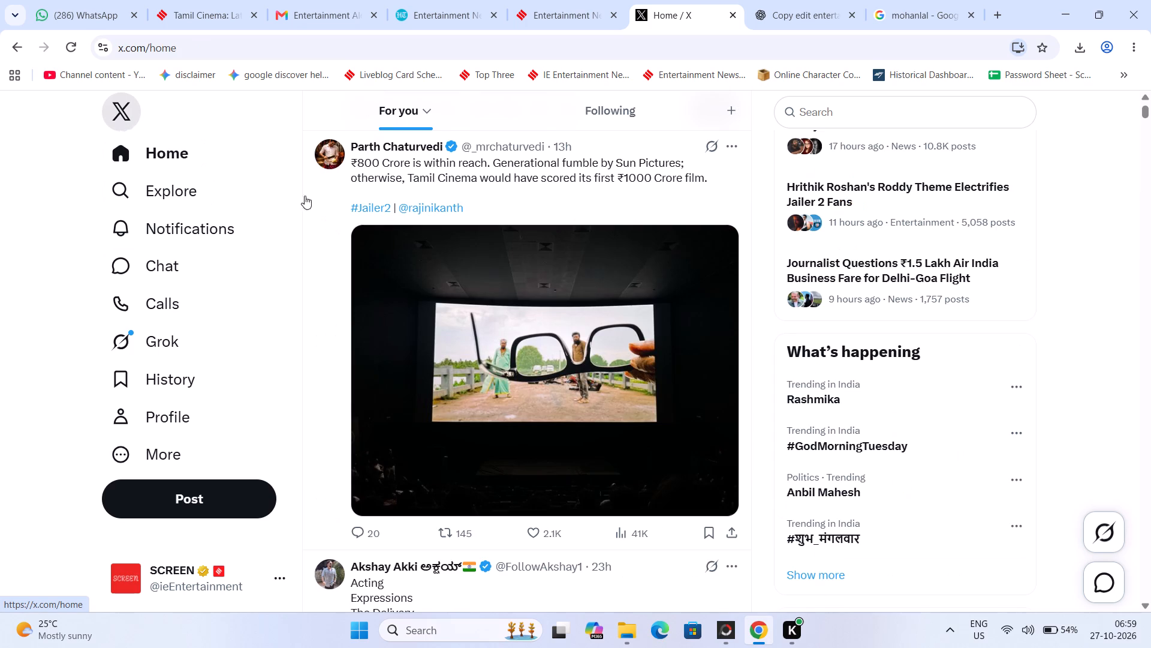
pyautogui.scroll(-6, 520, 439)
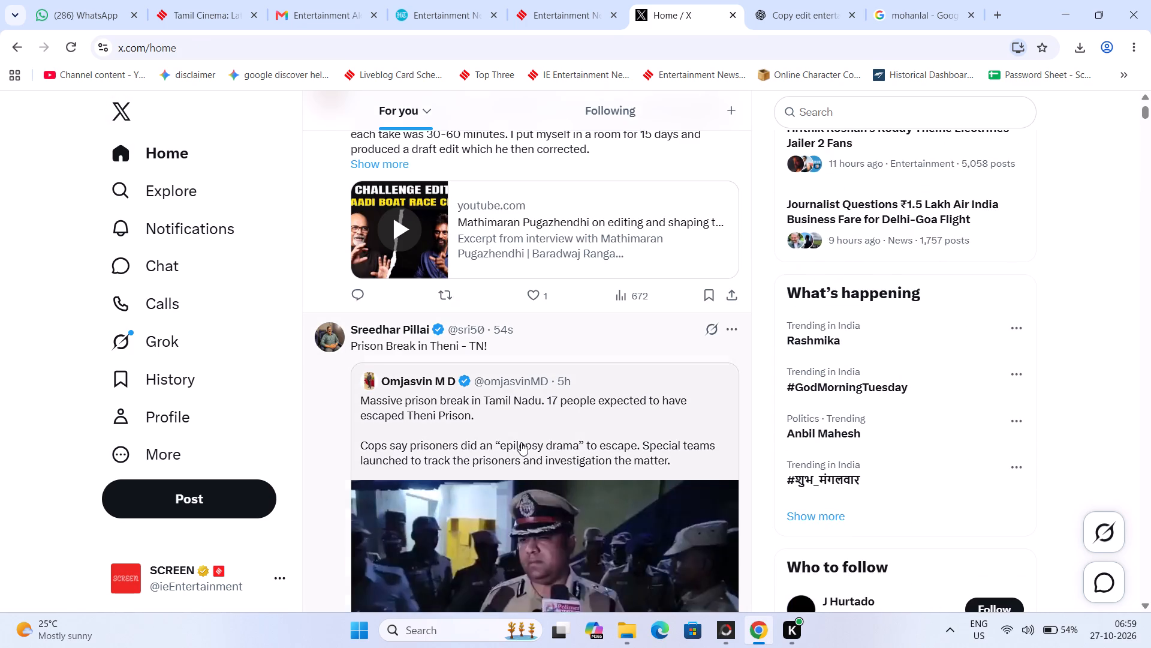
pyautogui.scroll(-2, 521, 442)
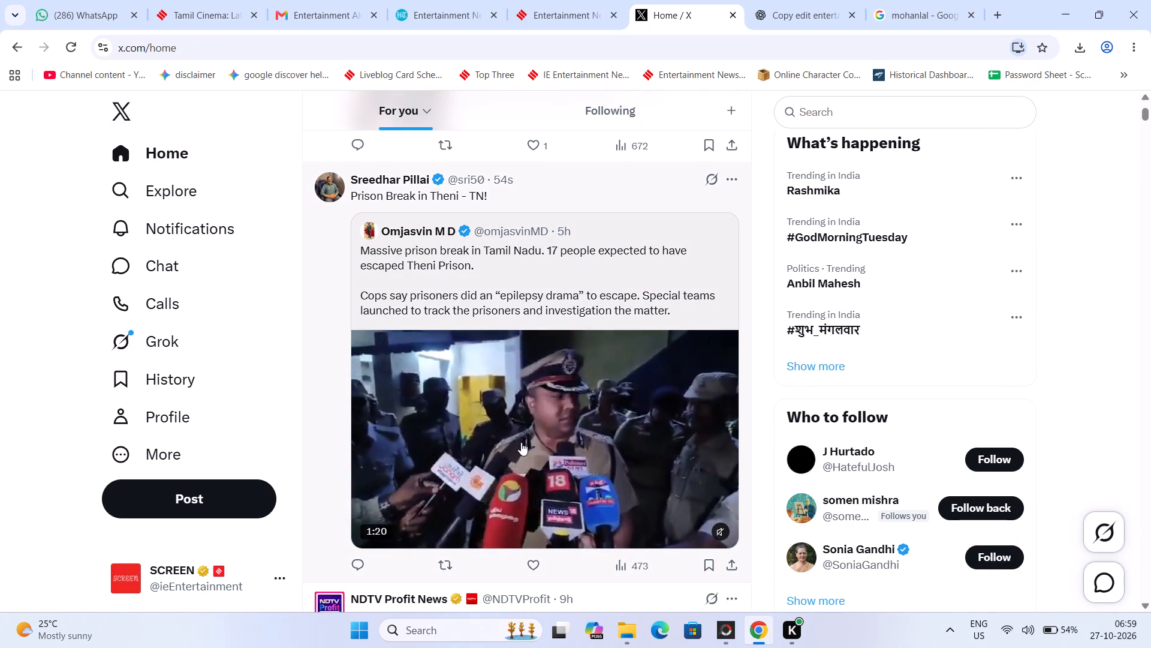